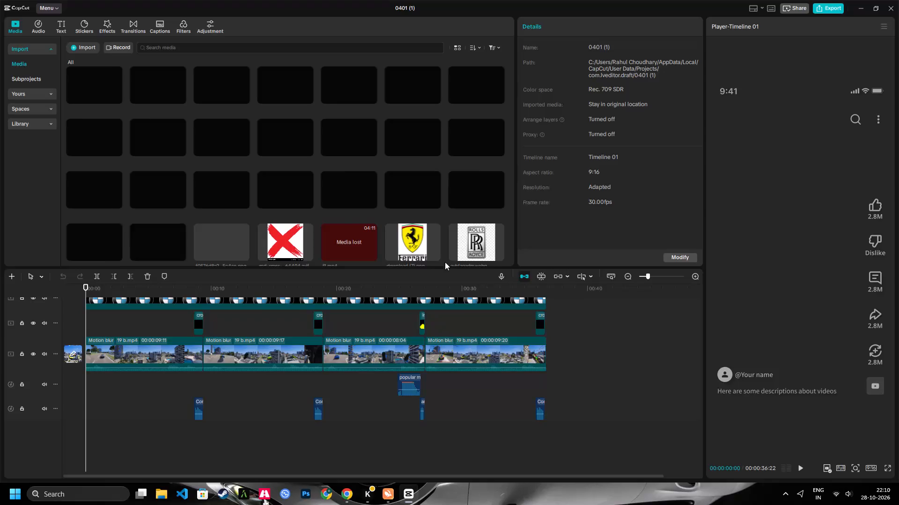
Dismiss the missing-media dialog without linking any files.
scroll(414, 319, "up", 5)
left_click(546, 340)
left_click(549, 337)
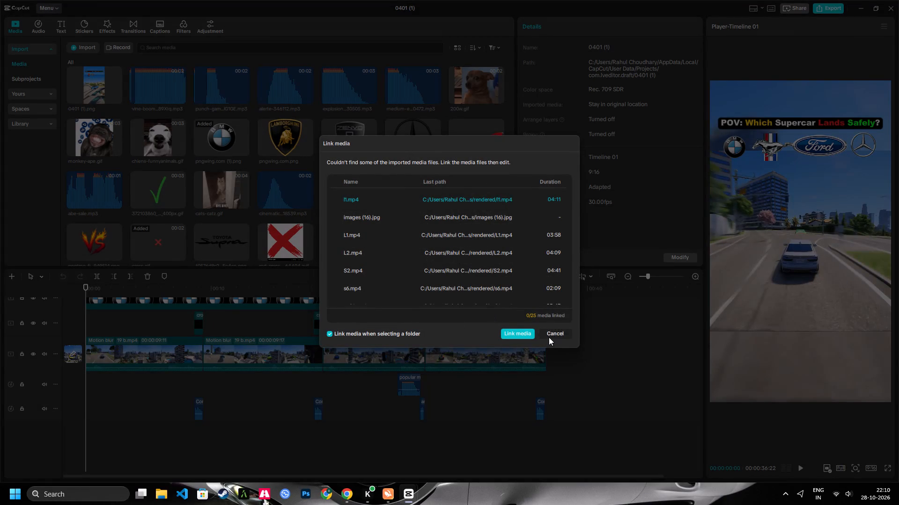
Cut away the part of the last 19 b.mp4 clip on the main track that lies before 00:00:36:01.
left_click_drag(534, 286, 141, 359)
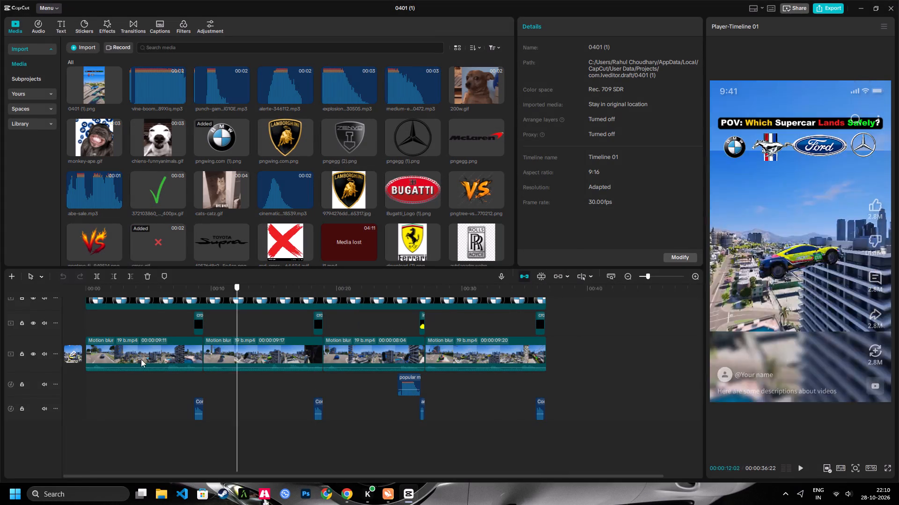
left_click_drag(141, 359, 42, 365)
scroll(356, 416, "up", 2)
left_click(540, 293)
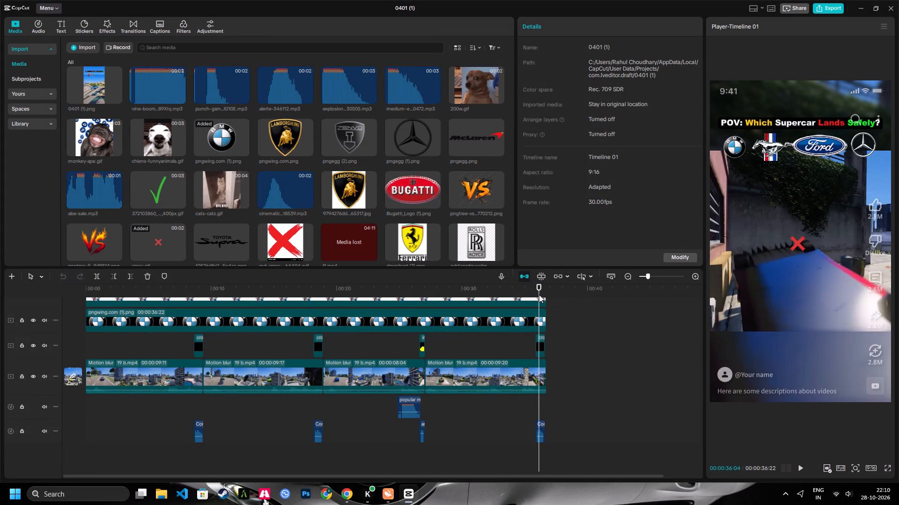
left_click(485, 389)
left_click(480, 378)
key("Left")
key("Left")
key("Left")
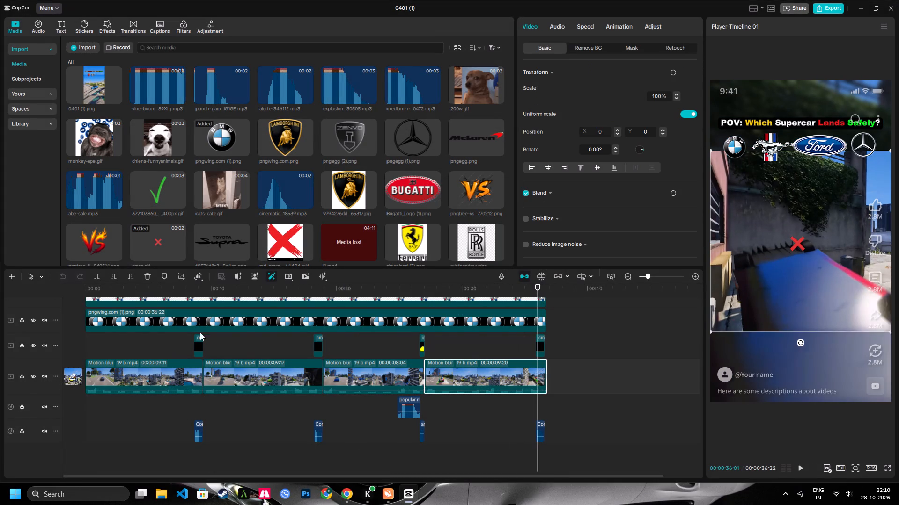
left_click(118, 276)
Delete the three full 19 b.mp4 clips ahead of the trimmed remnant on the main track.
left_click(356, 372)
key("Delete")
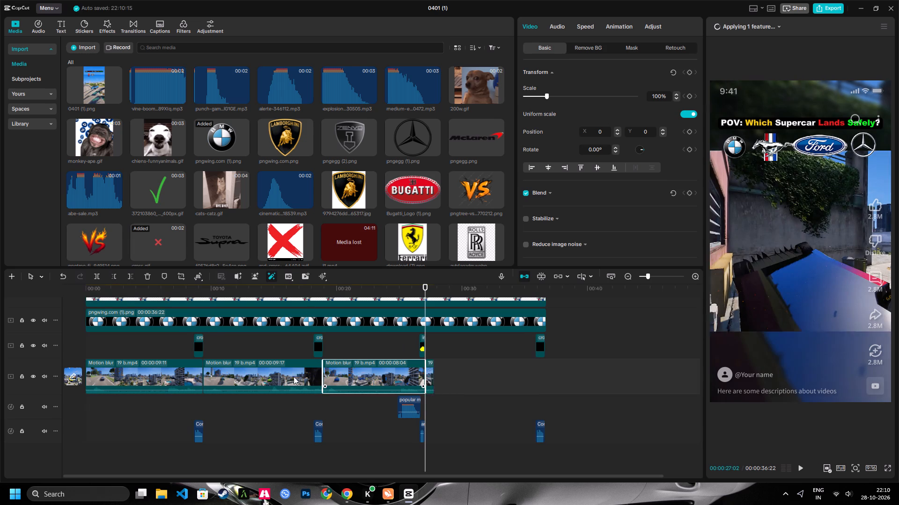
left_click(244, 376)
key("Delete")
left_click(124, 377)
key("Delete")
Extend the end of the remaining 19 b.mp4 clip so that it runs 00:01:26:06, and fit the timeline.
left_click(92, 378)
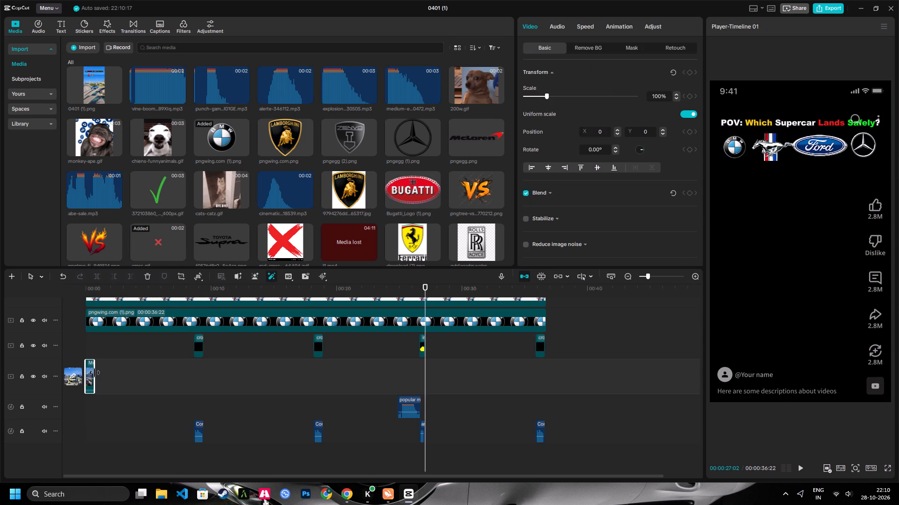
left_click_drag(95, 373, 875, 356)
key("shift+z")
key("shift+space")
key("space")
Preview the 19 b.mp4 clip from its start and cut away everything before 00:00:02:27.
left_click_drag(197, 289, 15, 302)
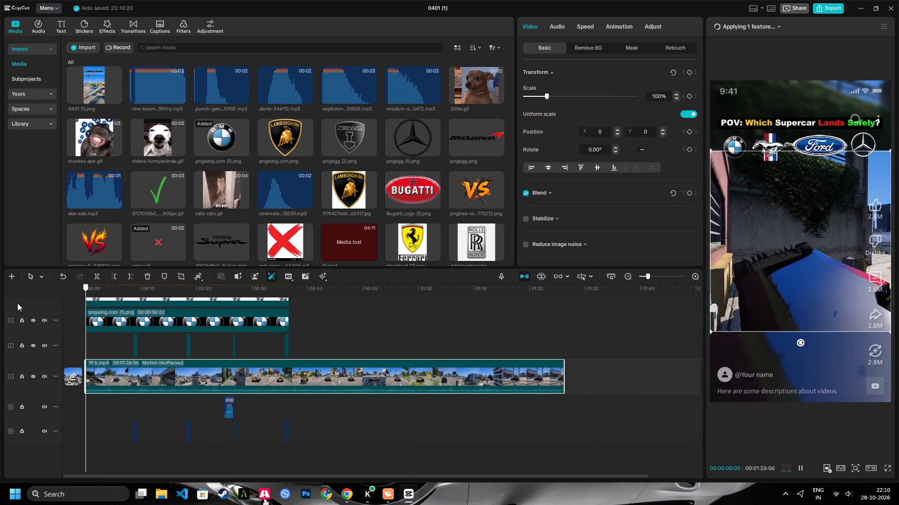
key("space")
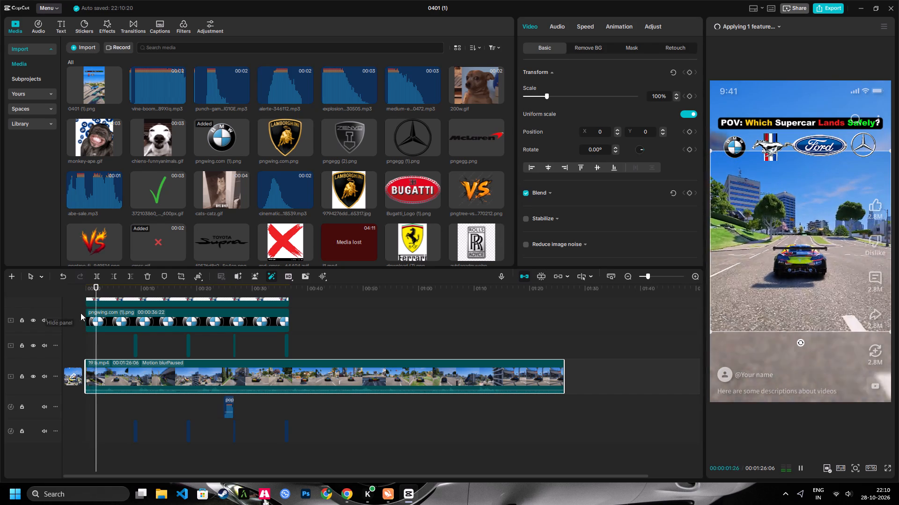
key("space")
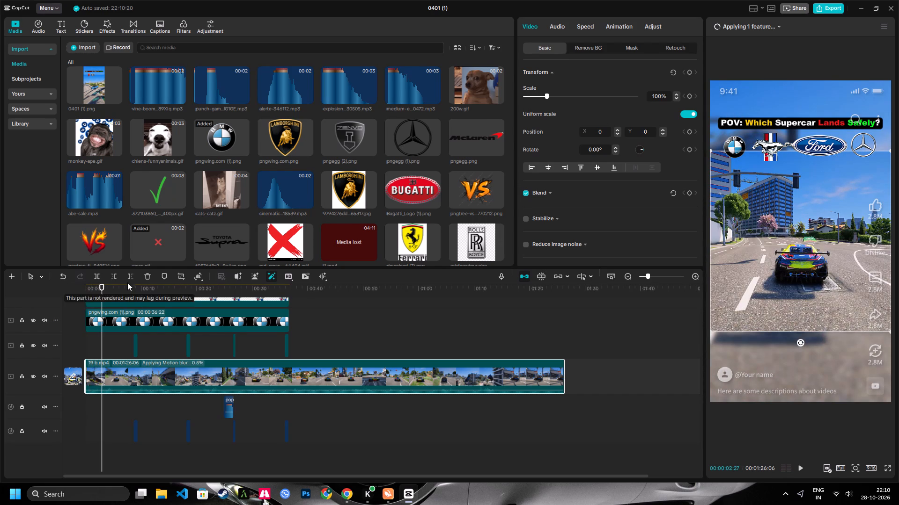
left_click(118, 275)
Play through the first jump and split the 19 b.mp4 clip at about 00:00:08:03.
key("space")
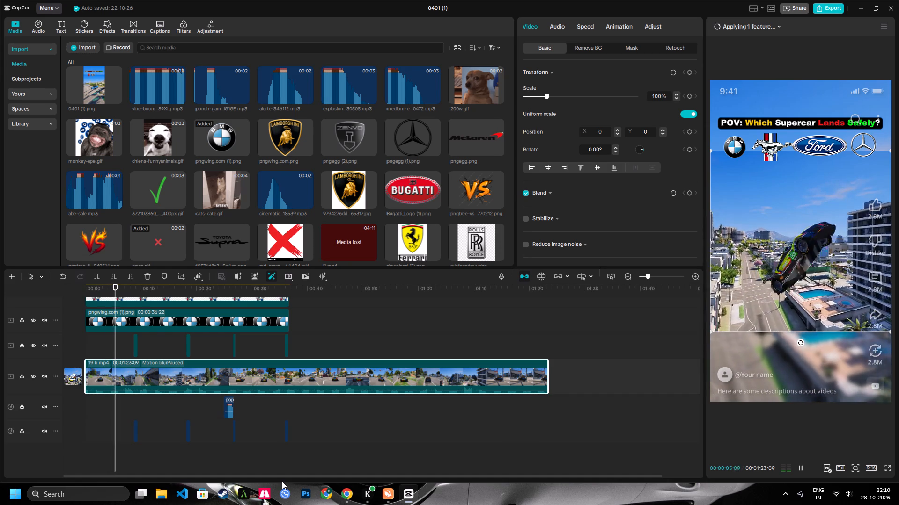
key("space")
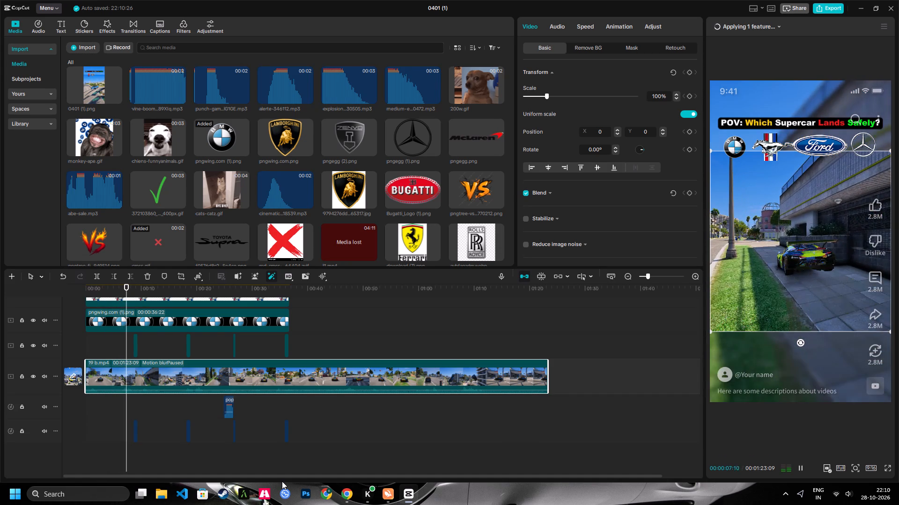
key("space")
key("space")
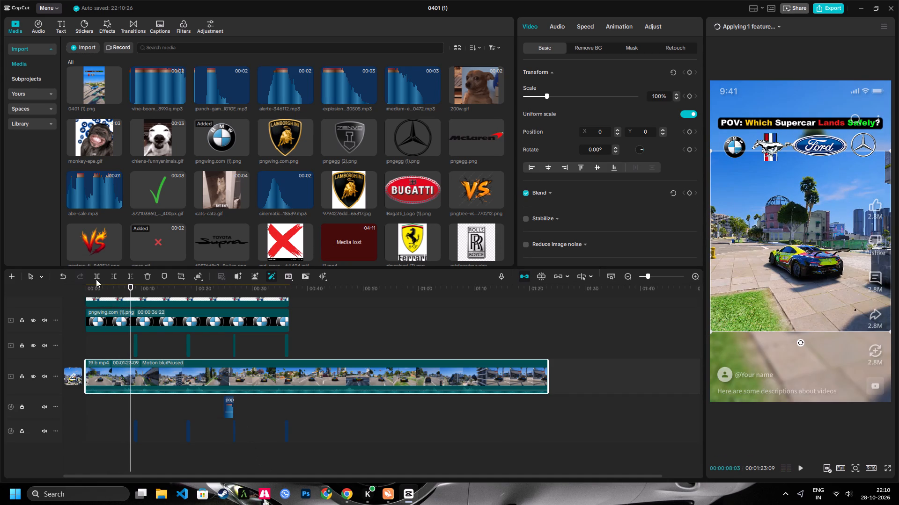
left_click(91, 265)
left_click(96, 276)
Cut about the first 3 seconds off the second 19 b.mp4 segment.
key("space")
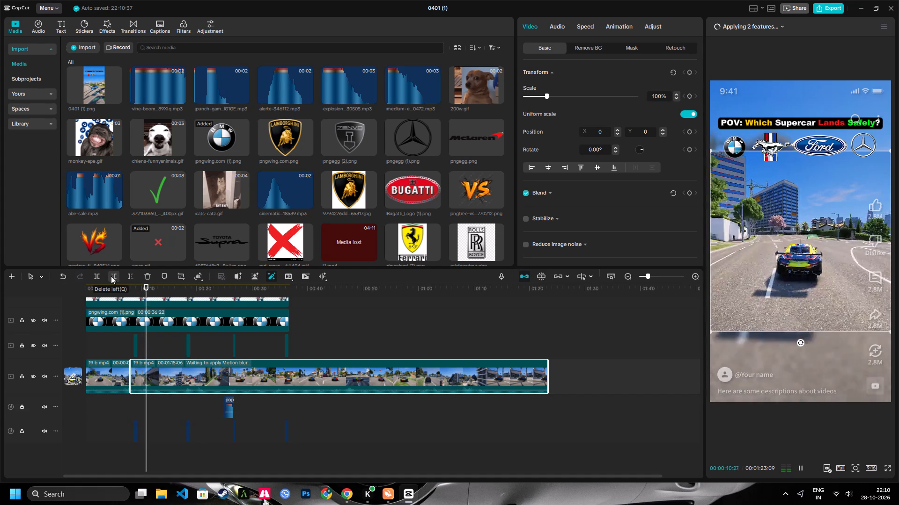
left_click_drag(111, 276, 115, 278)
Play through the second jump and split the long 19 b.mp4 segment 00:00:10:02 after its start.
key("space")
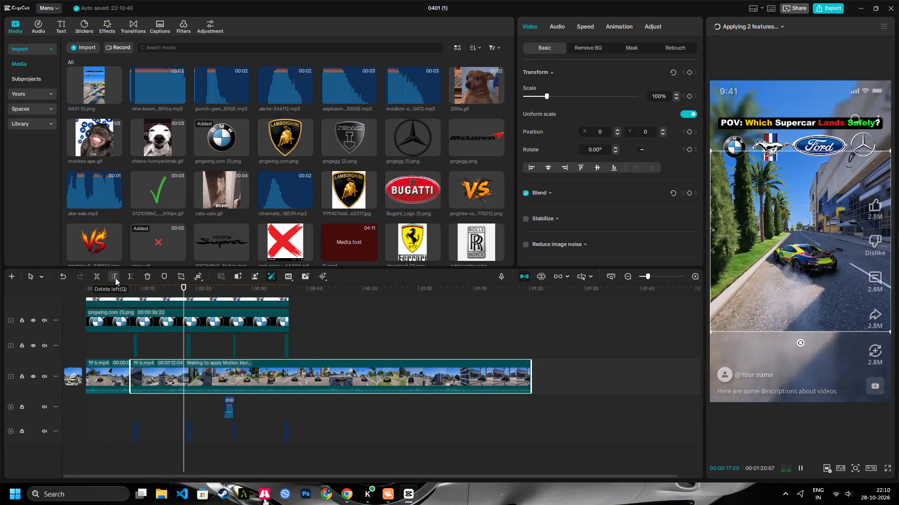
key("space")
left_click(100, 275)
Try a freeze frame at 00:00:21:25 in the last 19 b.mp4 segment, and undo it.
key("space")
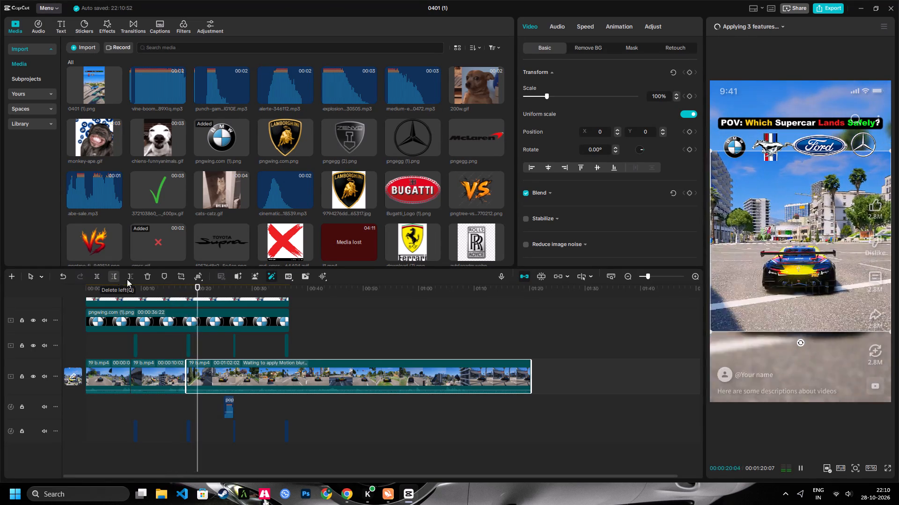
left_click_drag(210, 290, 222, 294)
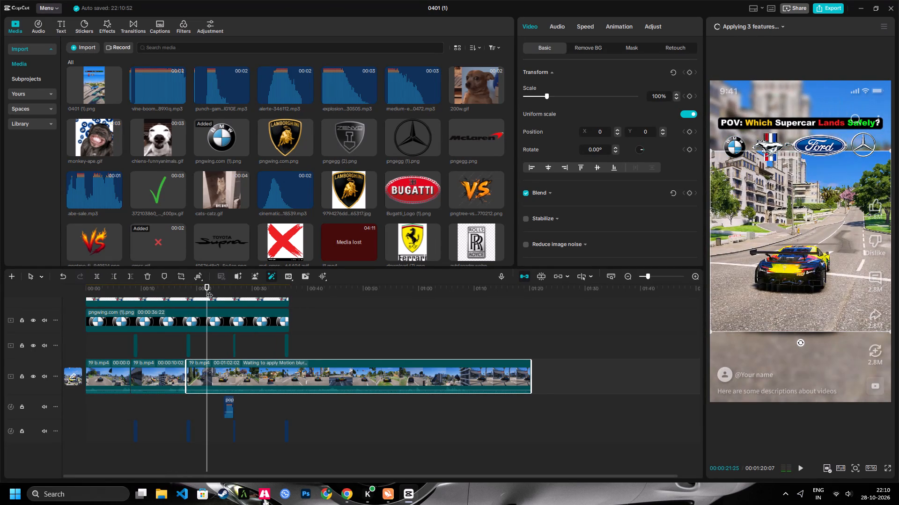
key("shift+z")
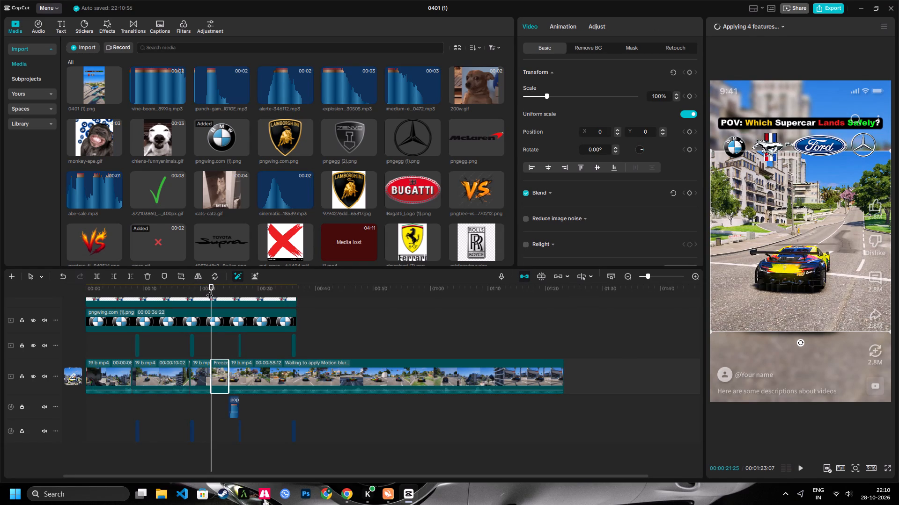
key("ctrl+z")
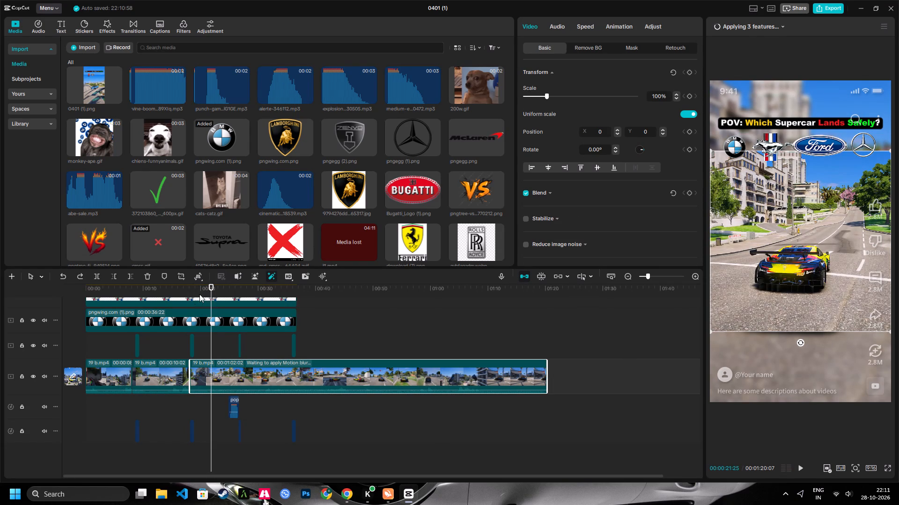
Scrub through the long 19 b.mp4 segment to examine the remaining car jumps up to about 00:01:13:15.
left_click_drag(199, 294, 191, 313)
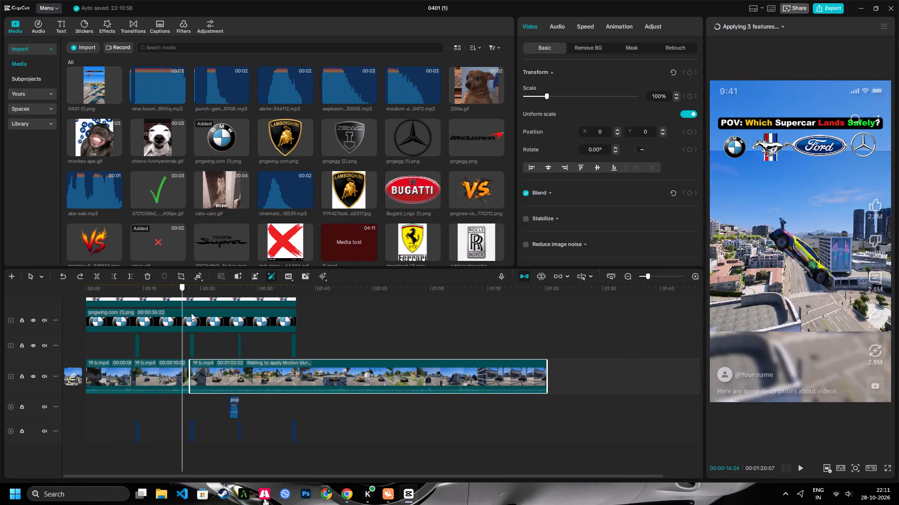
left_click_drag(191, 313, 249, 314)
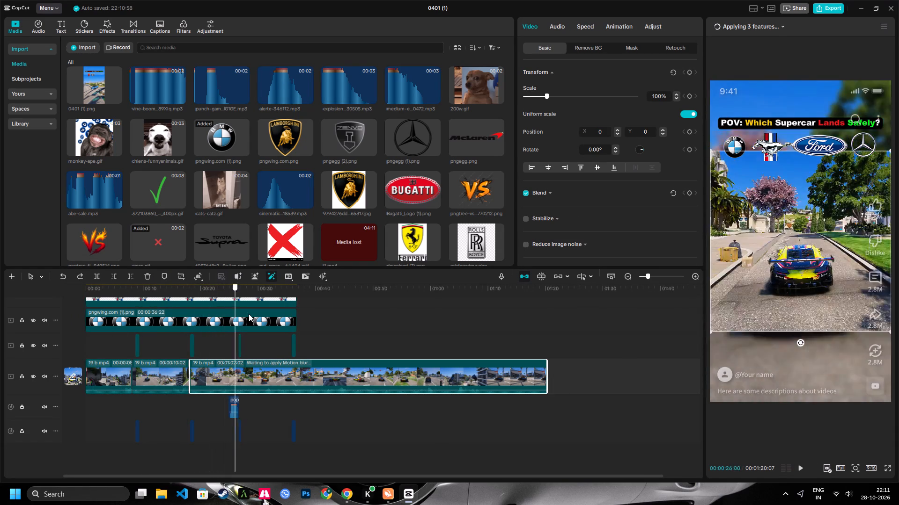
left_click_drag(249, 314, 363, 315)
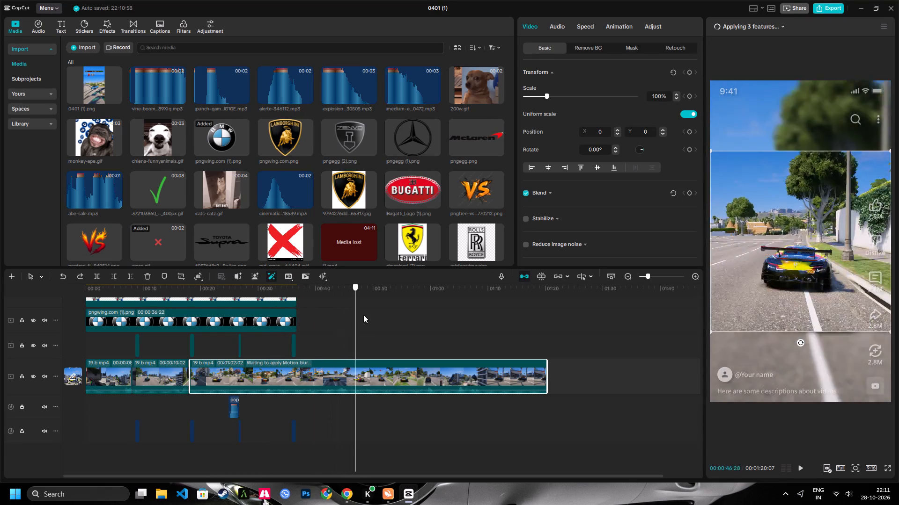
left_click_drag(363, 315, 427, 323)
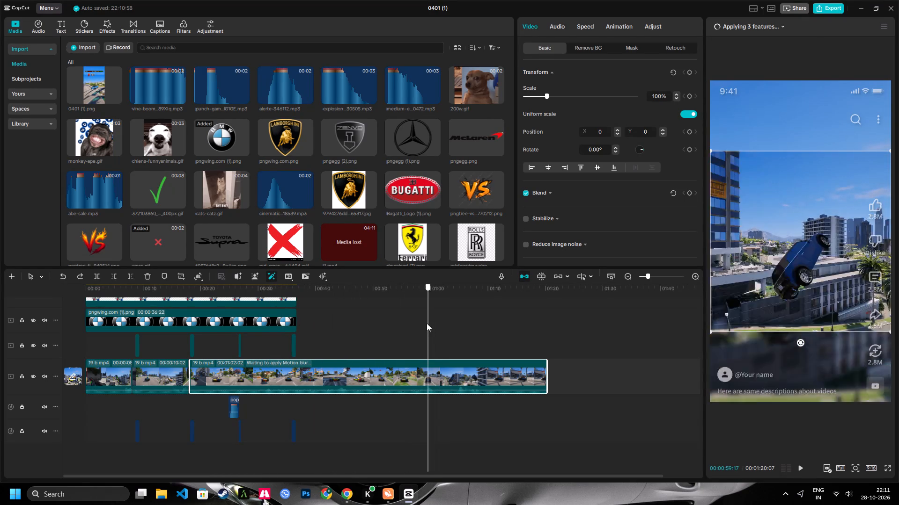
left_click_drag(427, 323, 468, 320)
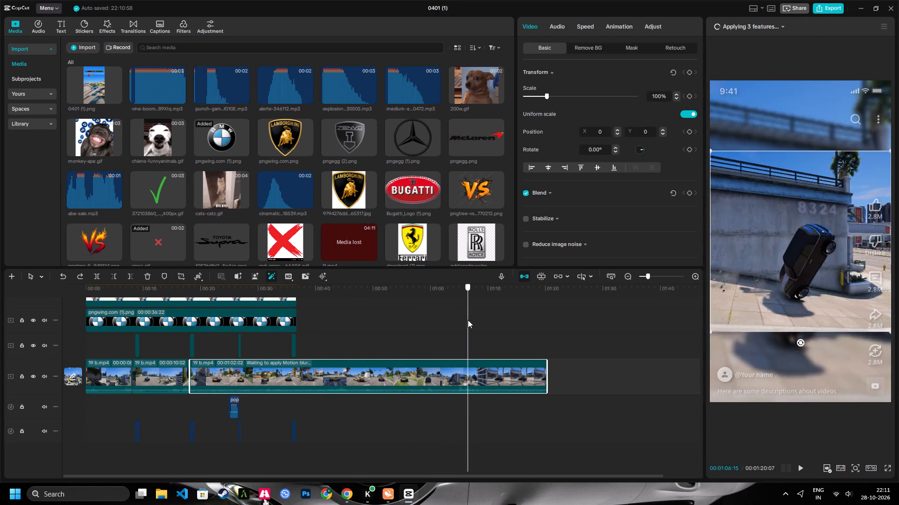
left_click_drag(468, 320, 508, 315)
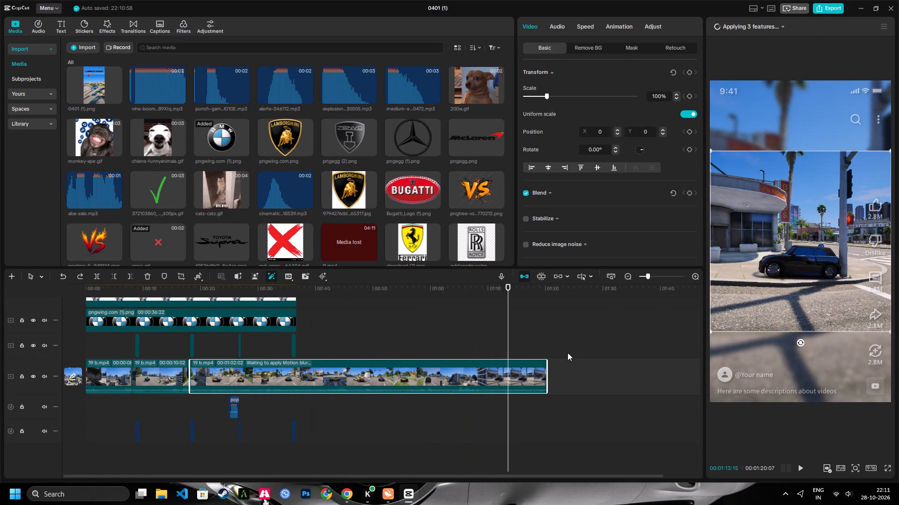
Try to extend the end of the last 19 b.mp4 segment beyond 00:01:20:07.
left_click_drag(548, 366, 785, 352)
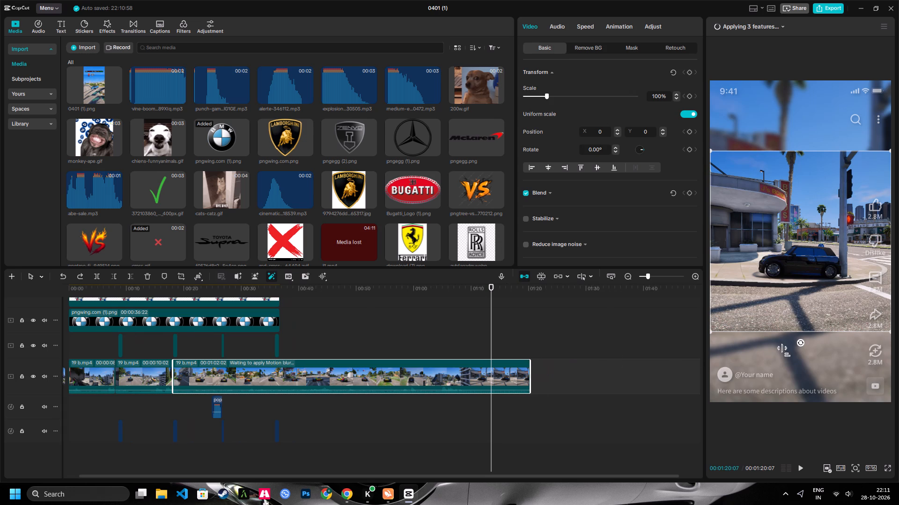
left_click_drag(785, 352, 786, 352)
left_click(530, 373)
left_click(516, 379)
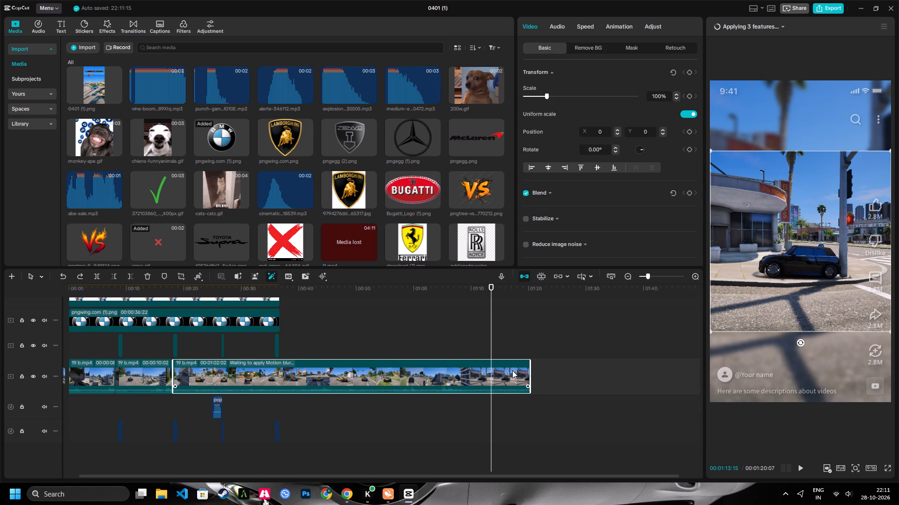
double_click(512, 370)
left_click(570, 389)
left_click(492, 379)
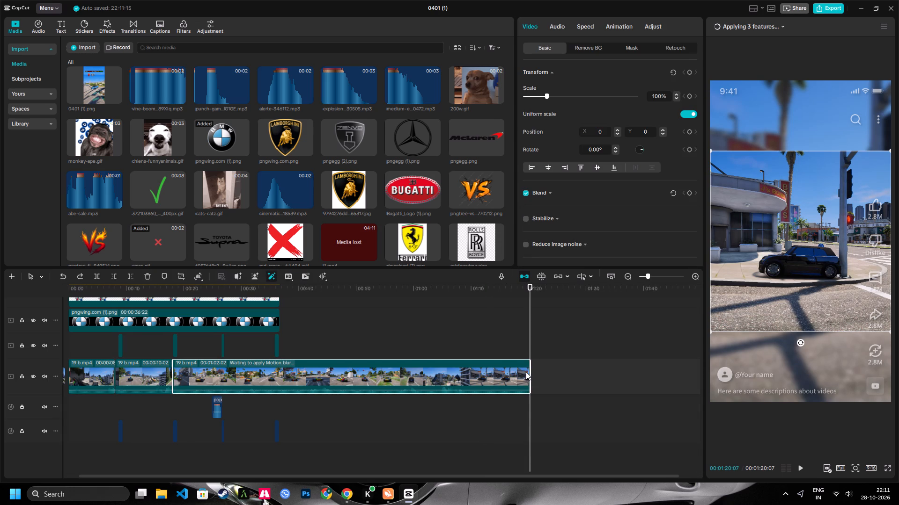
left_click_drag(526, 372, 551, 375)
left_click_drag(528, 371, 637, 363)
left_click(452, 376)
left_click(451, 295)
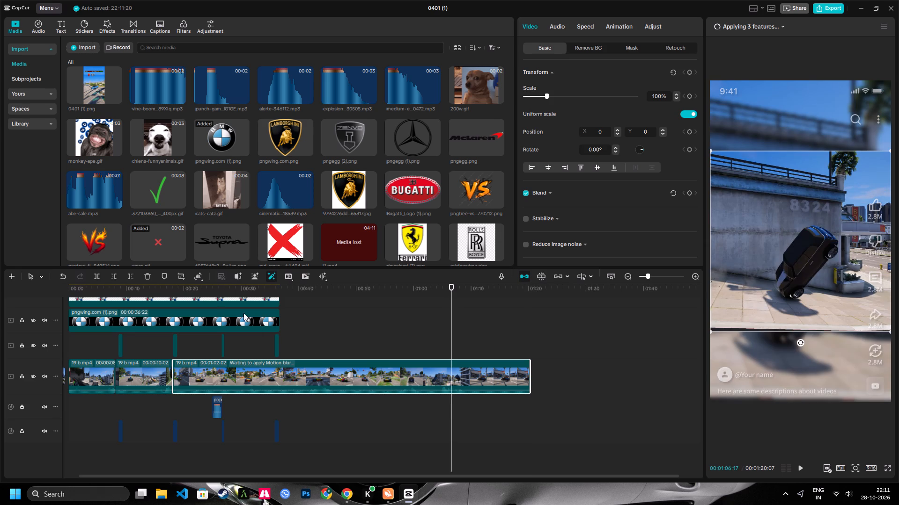
Delete the two short 19 b.mp4 segments at the start of the main track, keeping only the long one.
left_click(150, 375)
key("Delete")
left_click(79, 374)
left_click(95, 373)
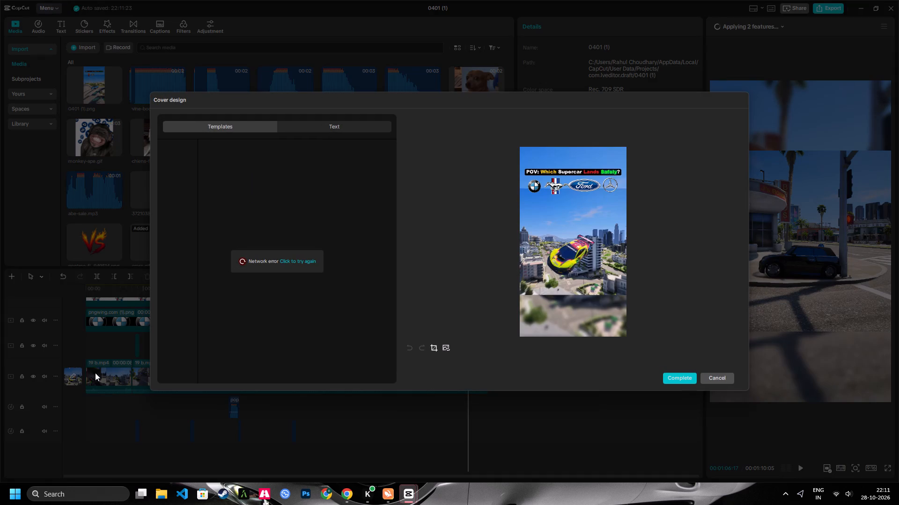
left_click(716, 377)
left_click(119, 376)
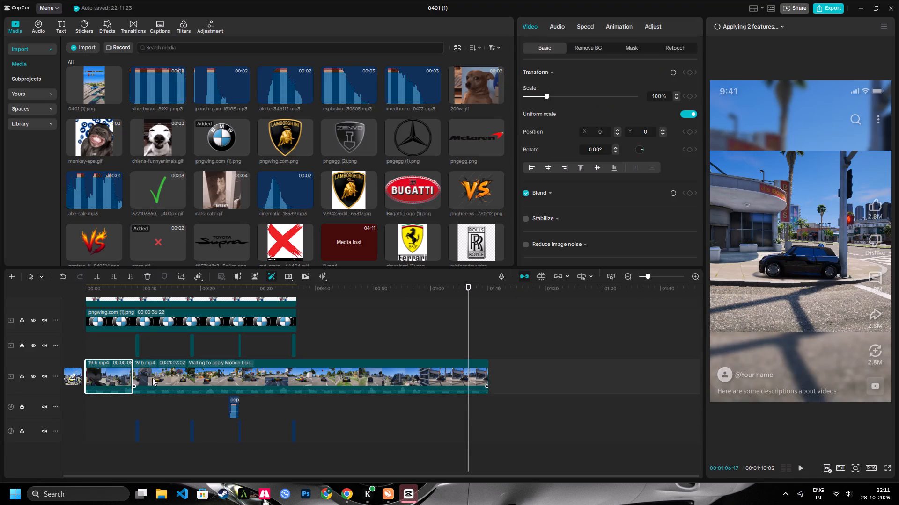
key("Delete")
Import all seven videos from the GTA V rendered videos folder into the project media.
scroll(250, 195, "down", 20)
scroll(250, 195, "down", 5)
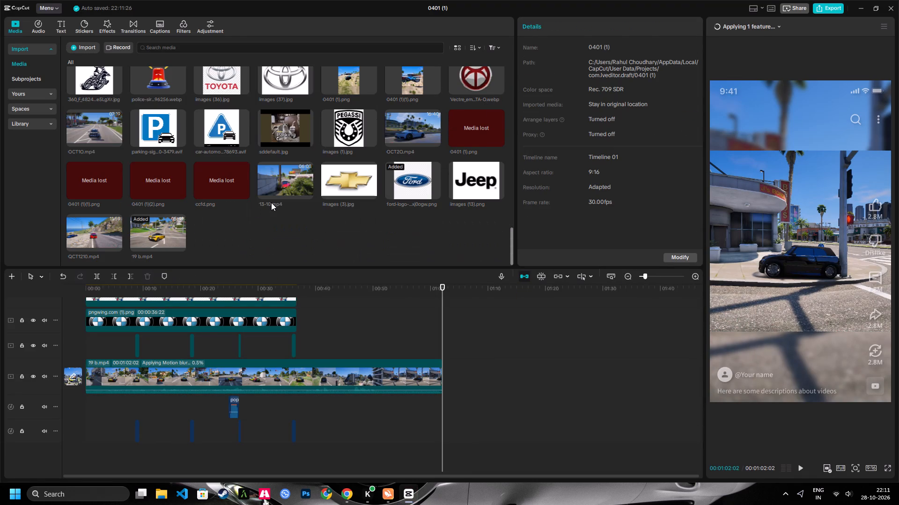
scroll(271, 202, "down", 6)
left_click(82, 44)
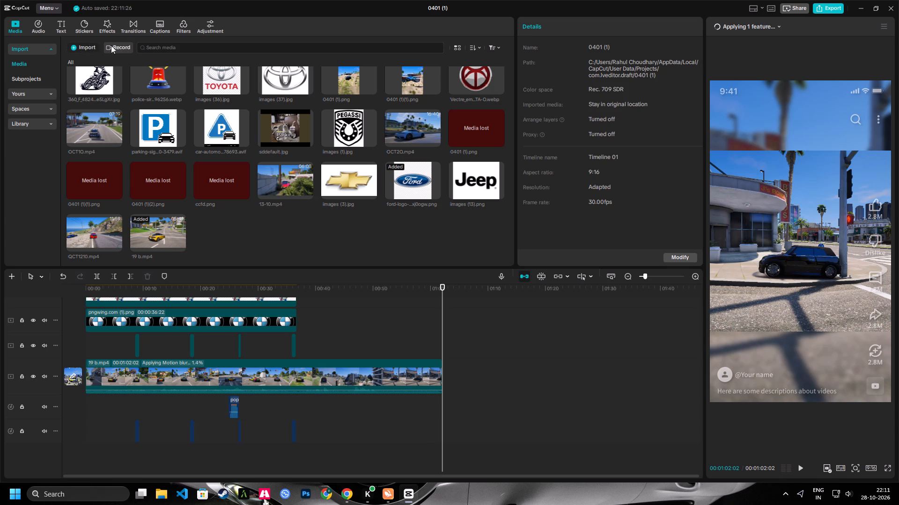
left_click_drag(628, 169, 153, 109)
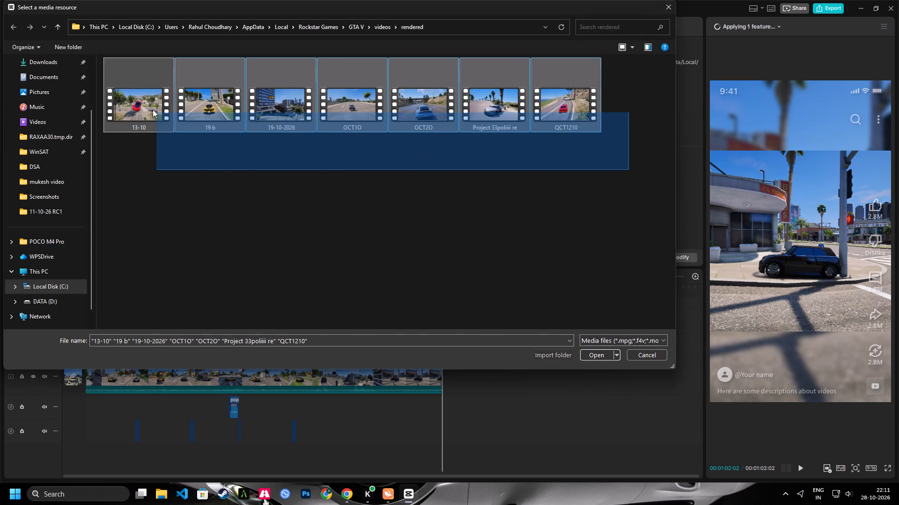
left_click_drag(153, 109, 147, 105)
left_click(591, 355)
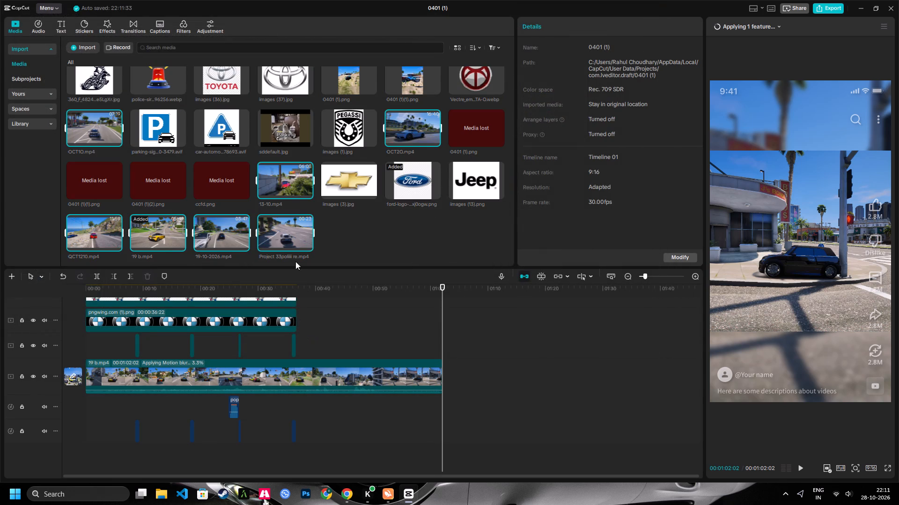
Preview 19-10-2026.mp4 and remove Project 33poliii re.mp4 from the project media.
left_click(222, 230)
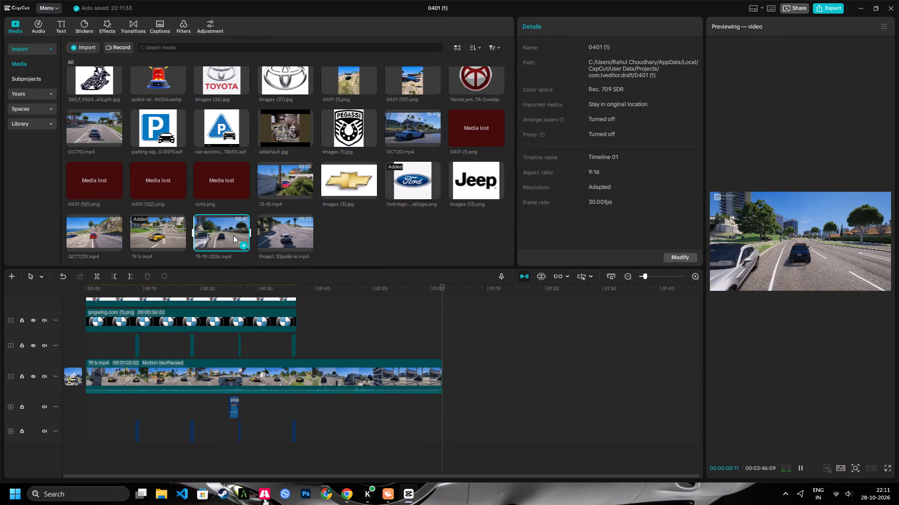
left_click_drag(375, 240, 277, 237)
key("Delete")
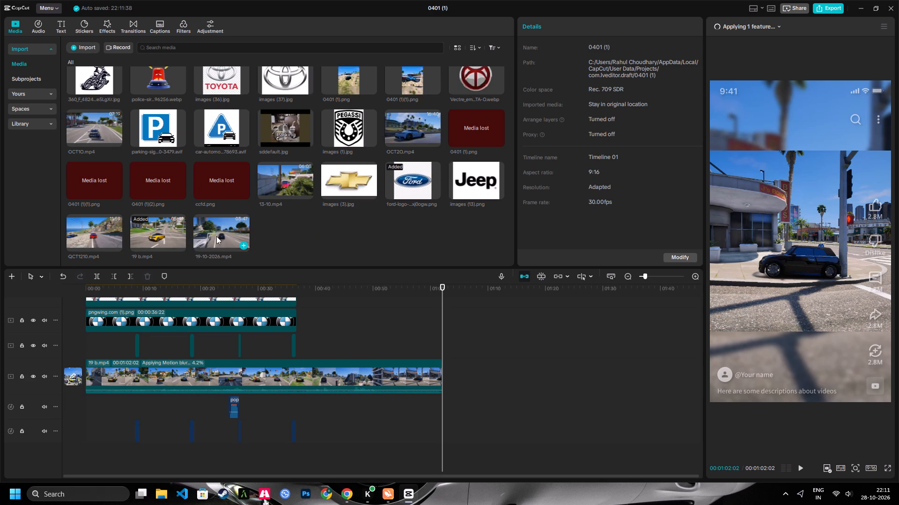
Add 19-10-2026.mp4 to the main track directly after the long 19 b.mp4 segment.
left_click_drag(214, 236, 471, 389)
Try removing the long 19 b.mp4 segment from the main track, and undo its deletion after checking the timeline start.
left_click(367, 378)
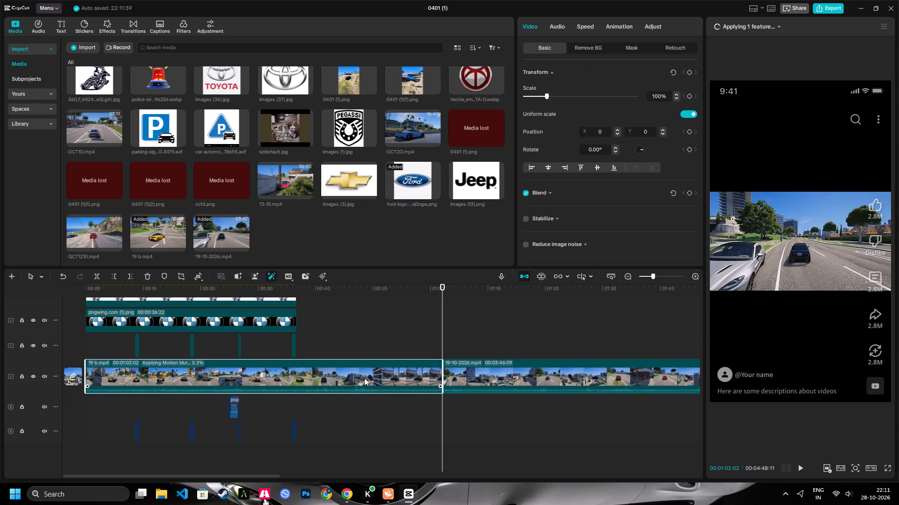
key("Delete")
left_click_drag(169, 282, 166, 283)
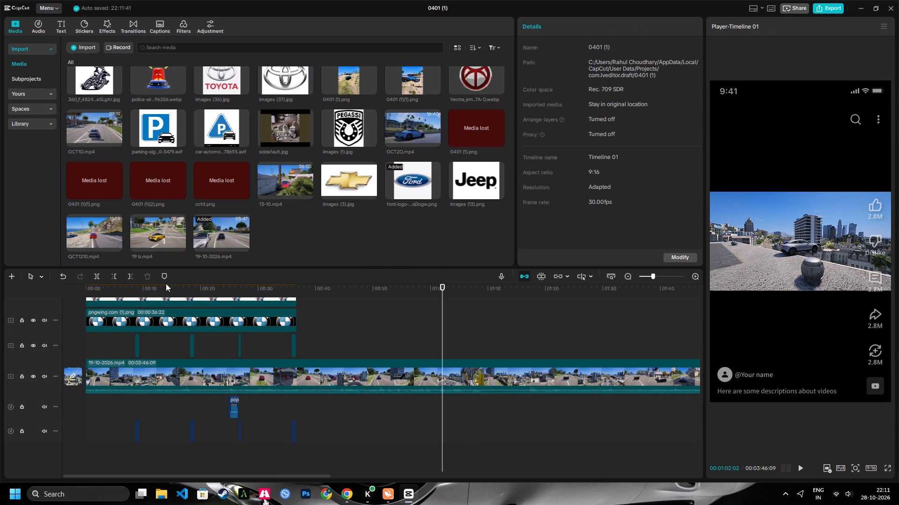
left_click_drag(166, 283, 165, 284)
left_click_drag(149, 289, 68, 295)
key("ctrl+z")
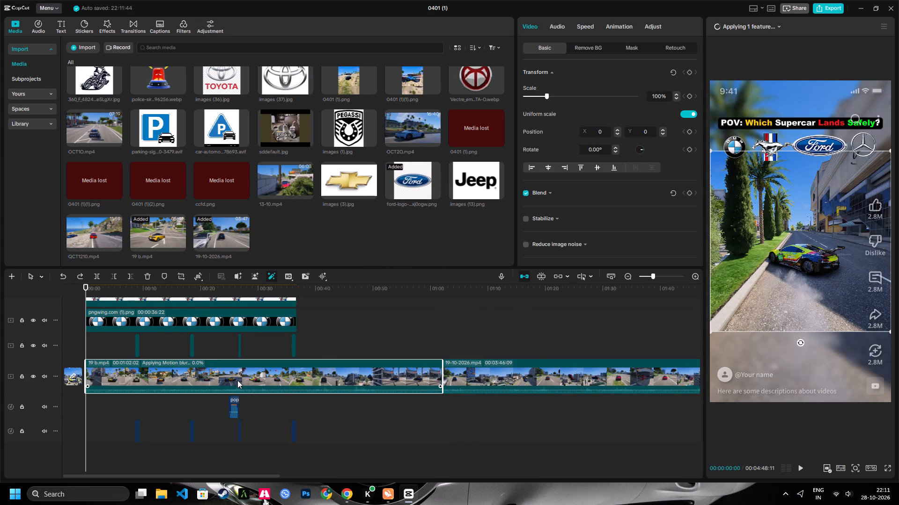
Apply the 19 b.mp4 segment's colour adjustments, with Auto adjust at intensity 40, to all clips.
left_click(237, 380)
triple_click(645, 28)
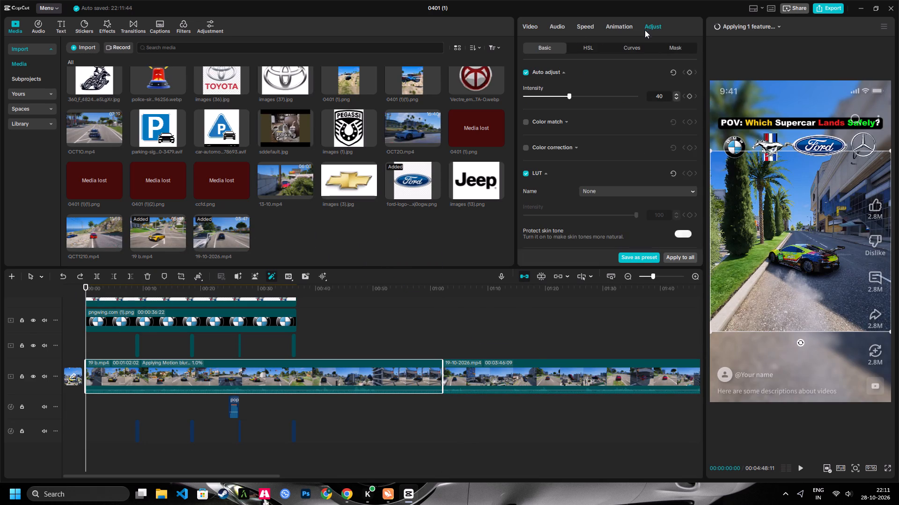
left_click(691, 267)
double_click(690, 264)
triple_click(688, 260)
left_click(688, 260)
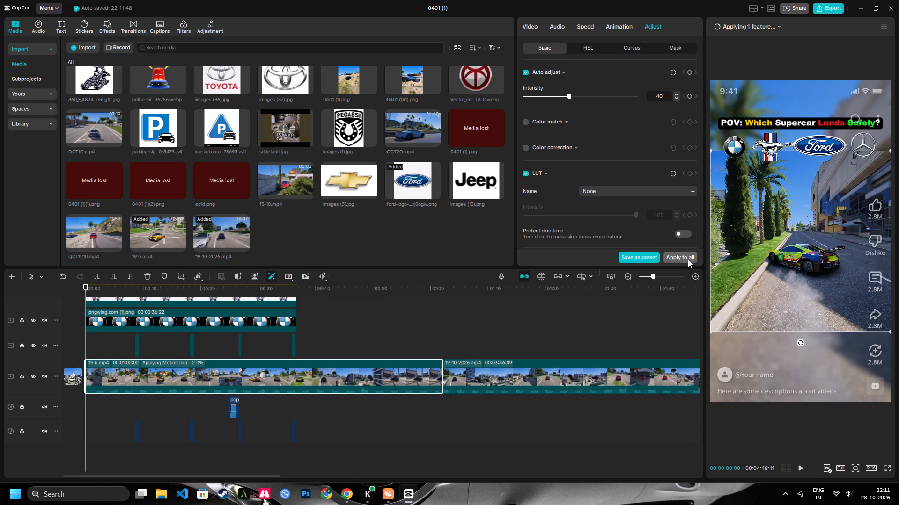
Show the hidden system tray icons of the Windows taskbar.
left_click(787, 490)
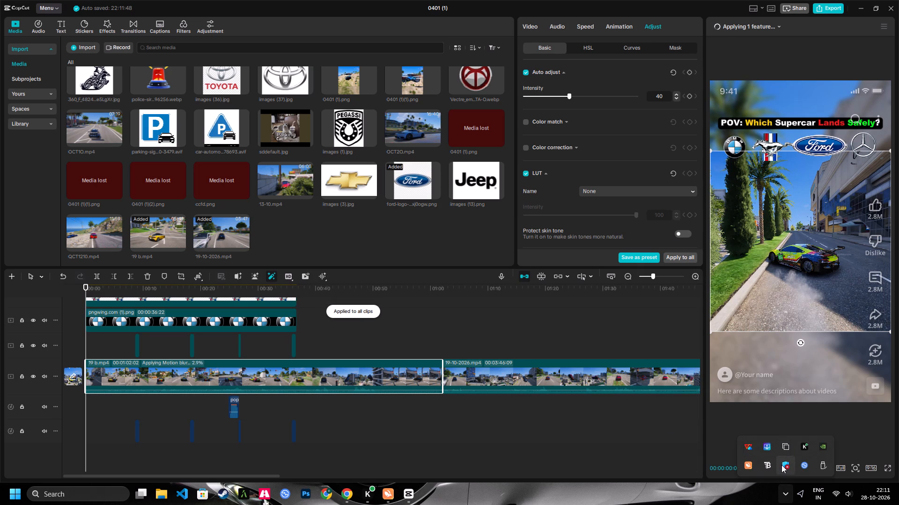
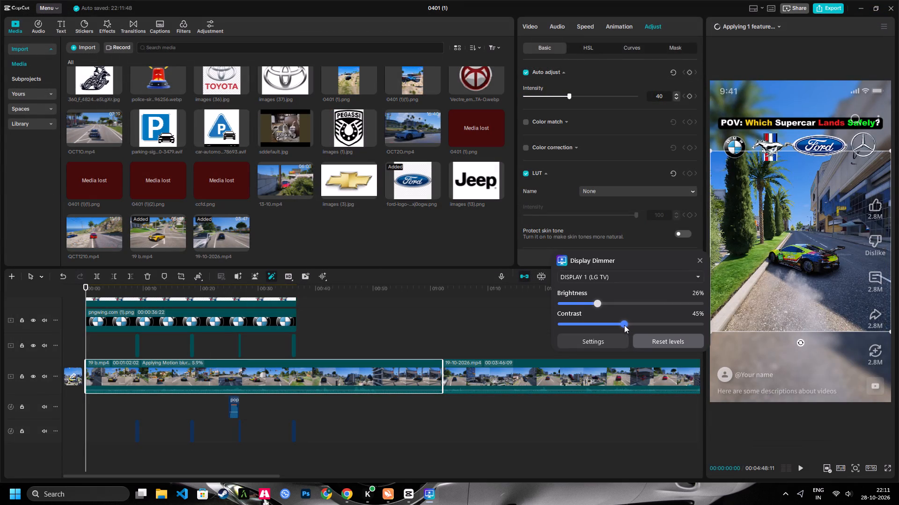
Lower the LG TV display's brightness to 8% in Display Dimmer and close it.
left_click_drag(578, 302, 573, 303)
left_click(696, 256)
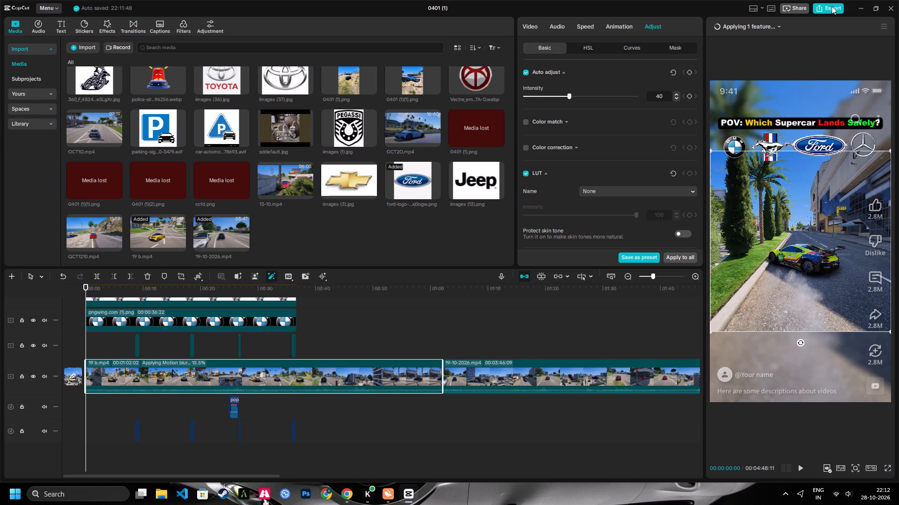
key("Pause")
key("Pause")
Preview the opening of the 19 b.mp4 segment and reapply its colour adjustments to all clips.
key("space")
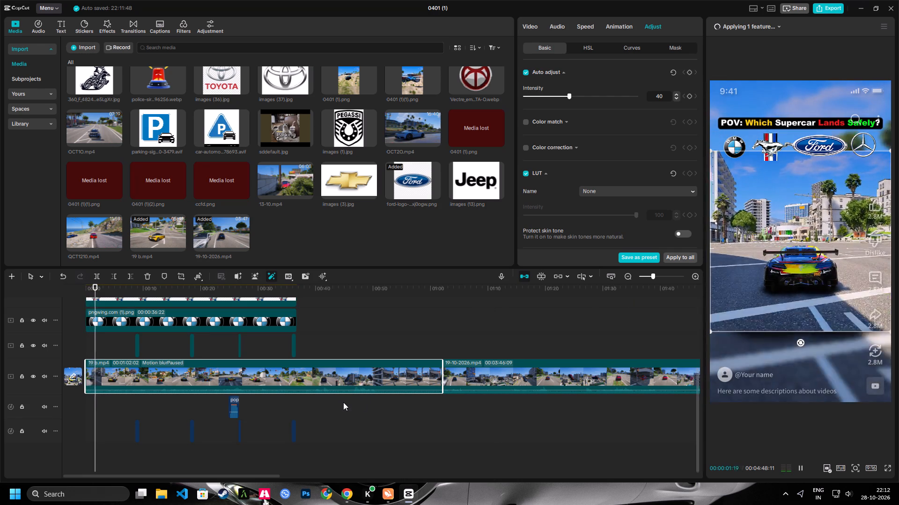
key("space")
double_click(680, 261)
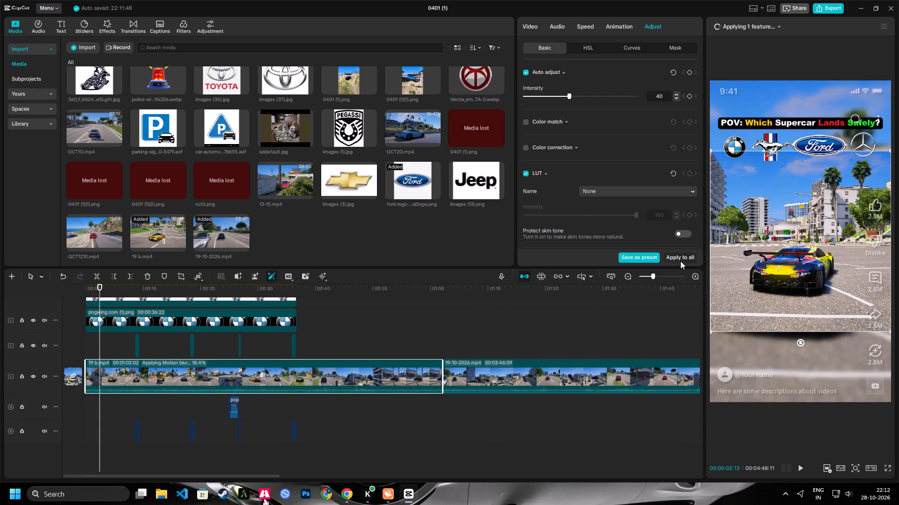
Turn on Motion blur for the 19-10-2026.mp4 segment, with blur 100, blend 0, direction Both and speed Once.
left_click(512, 371)
left_click(523, 27)
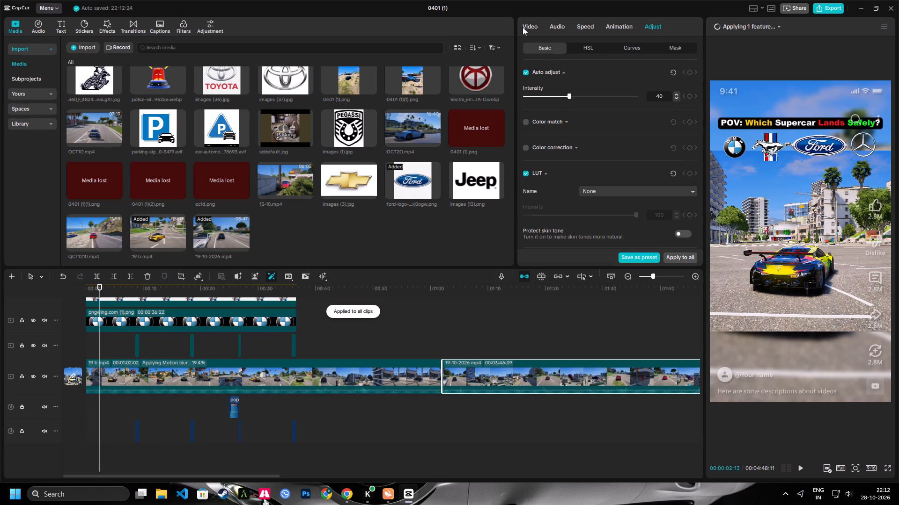
scroll(576, 151, "down", 14)
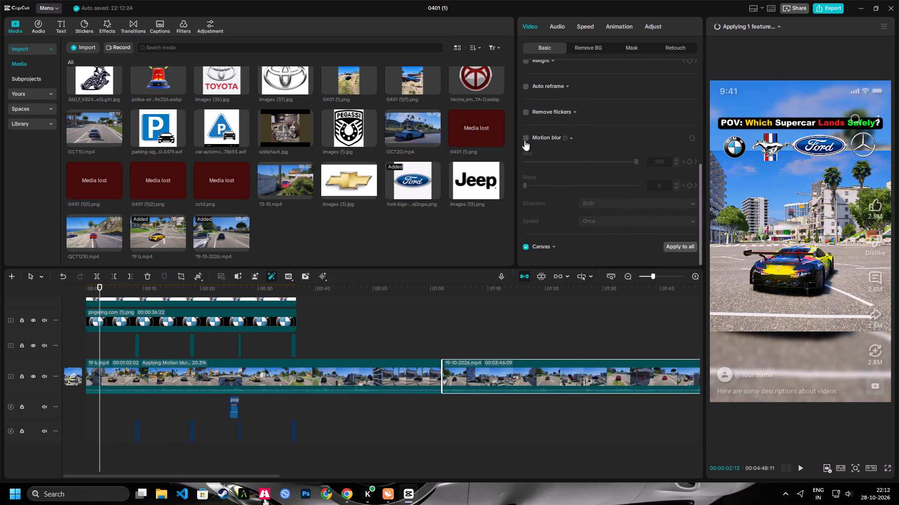
left_click(524, 140)
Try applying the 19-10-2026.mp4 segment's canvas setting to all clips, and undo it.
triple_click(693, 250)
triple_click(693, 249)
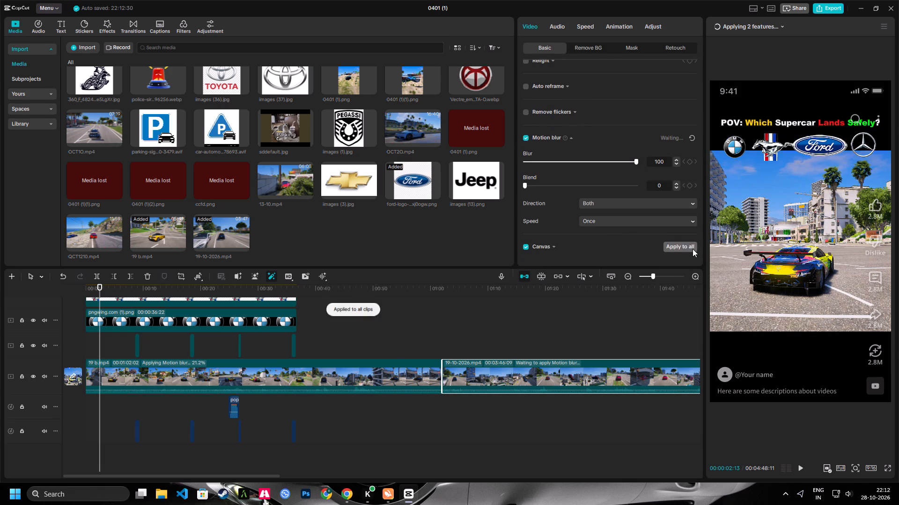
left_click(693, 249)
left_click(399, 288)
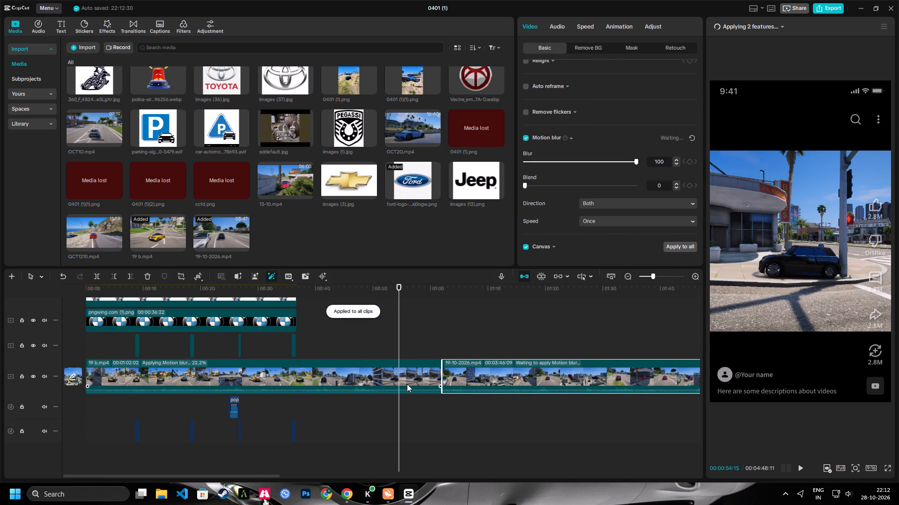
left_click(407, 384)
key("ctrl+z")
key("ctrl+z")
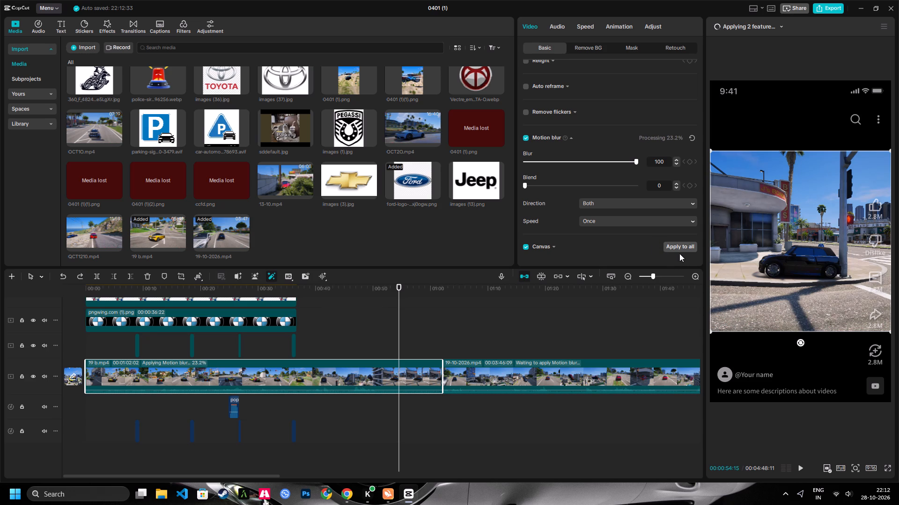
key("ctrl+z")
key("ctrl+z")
Apply the 19 b.mp4 segment's blurred canvas background to all clips.
triple_click(679, 245)
left_click(679, 245)
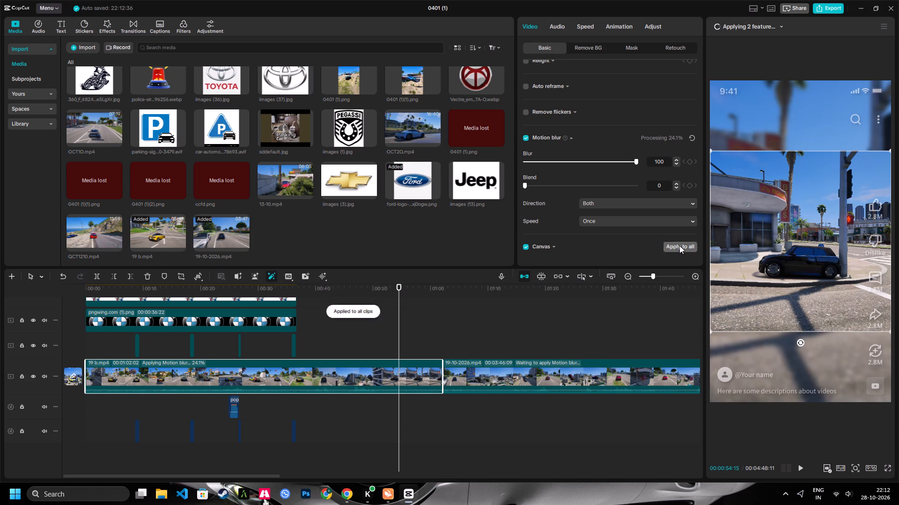
Delete the long 19 b.mp4 segment from the main track and check the new start of the timeline.
key("Delete")
left_click_drag(249, 289, 0, 307)
key("shift+z")
key("space")
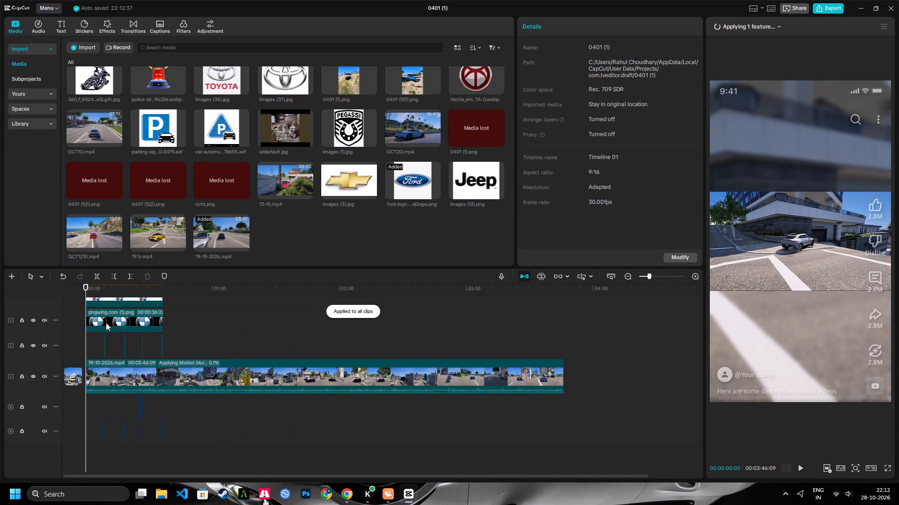
key("space")
Crop the 19-10-2026.mp4 segment to a 1:1 aspect ratio.
left_click(347, 375)
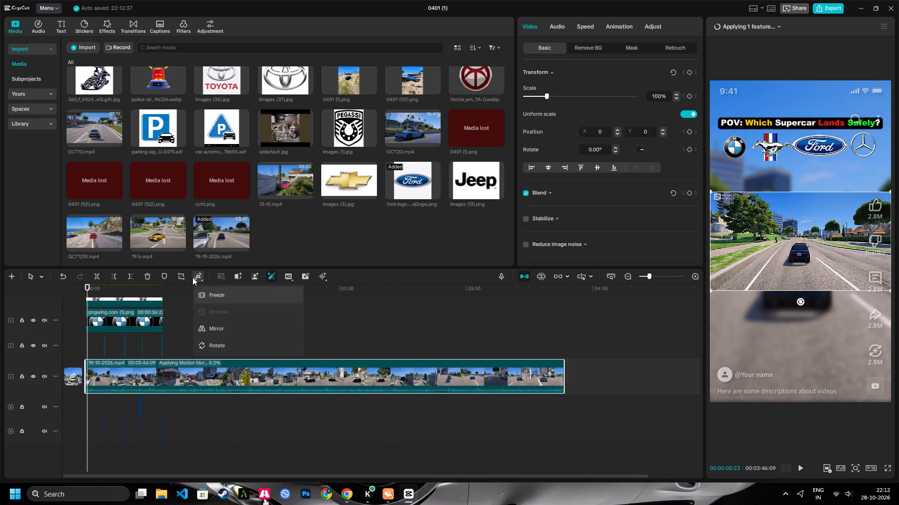
left_click(185, 275)
left_click(425, 378)
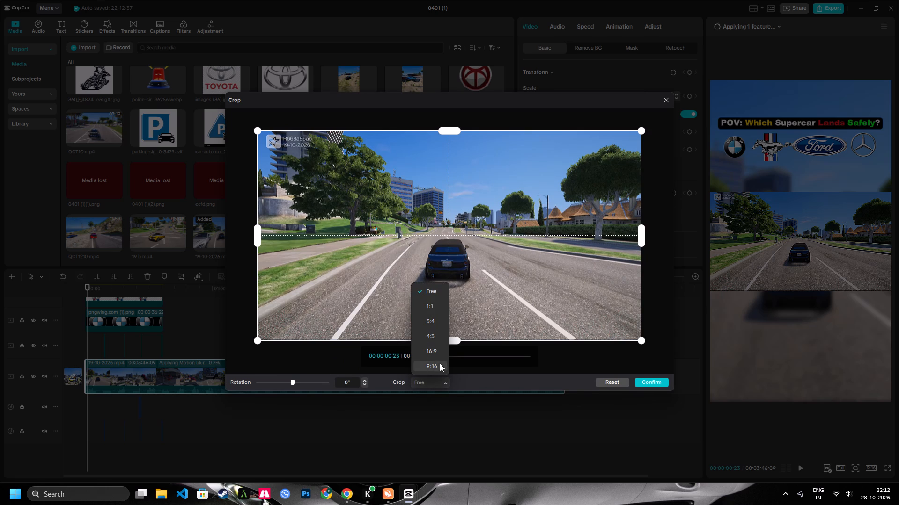
left_click(430, 305)
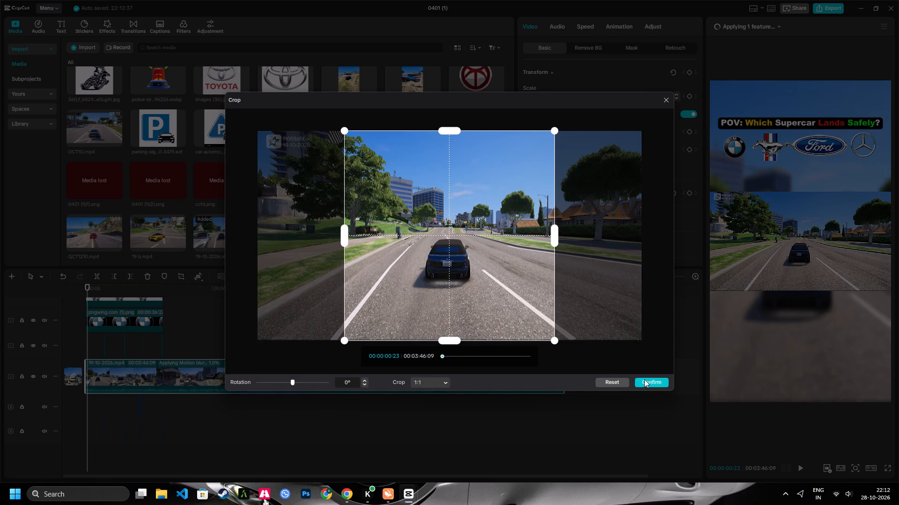
left_click(644, 379)
Isolate the black car's jump by splitting 19-10-2026.mp4 at 00:00:14:17 and trimming about 3 seconds off its start.
key("space")
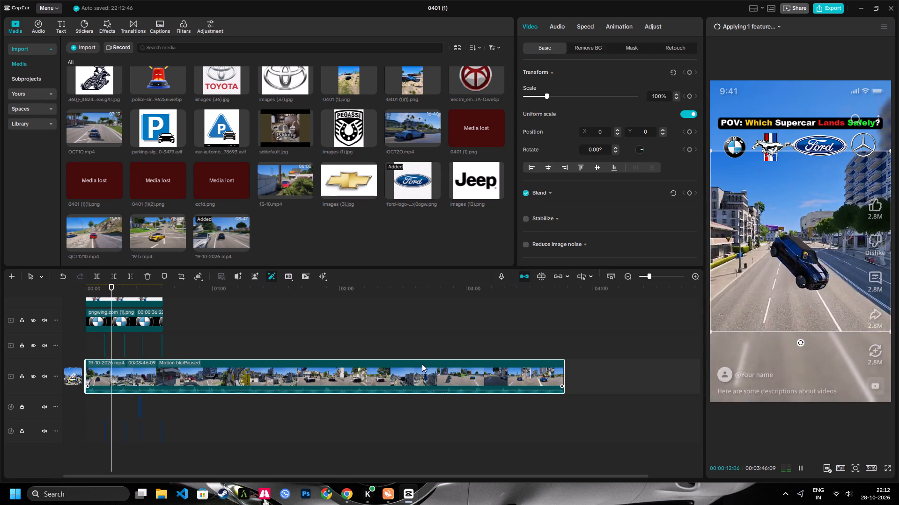
key("space")
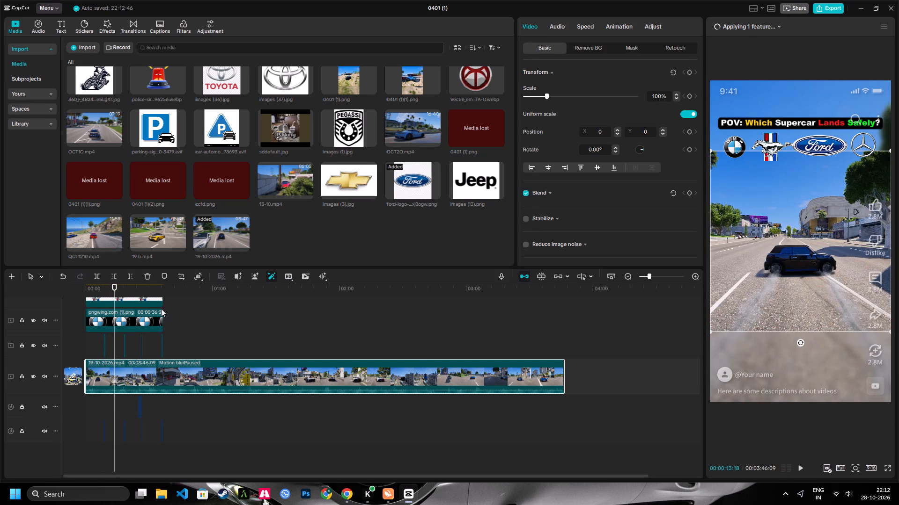
key("space")
key("space")
key("space")
key("space")
left_click(93, 277)
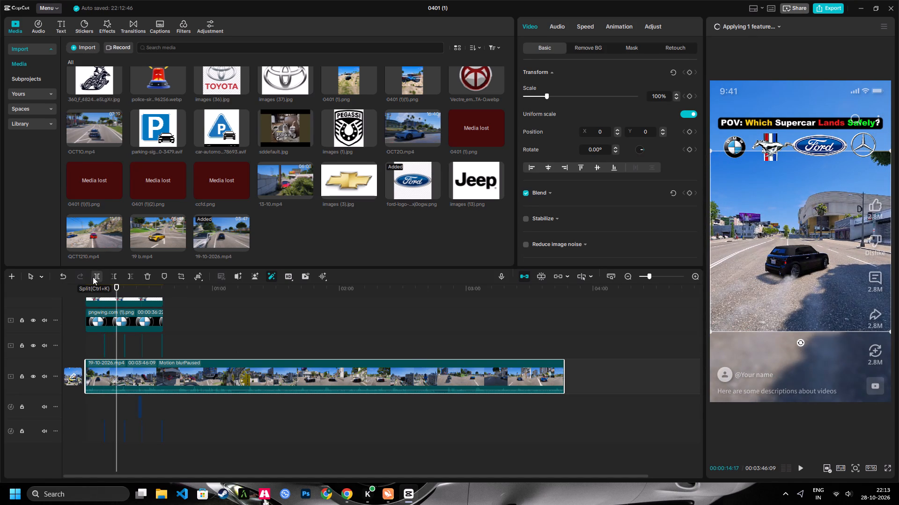
left_click_drag(113, 290, 79, 298)
key("space")
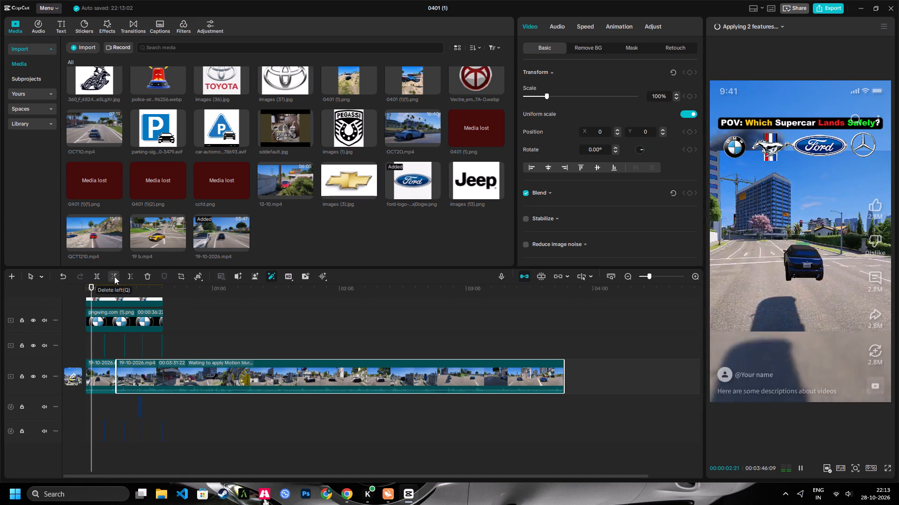
left_click(114, 276)
Isolate the red car's rooftop jump by trimming about 3 seconds of lead-in and splitting the footage at about 20 seconds.
key("space")
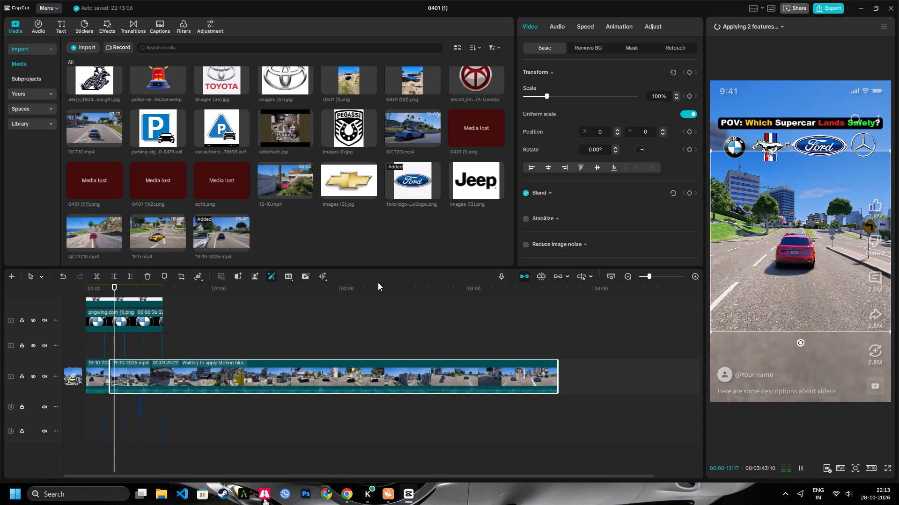
key("space")
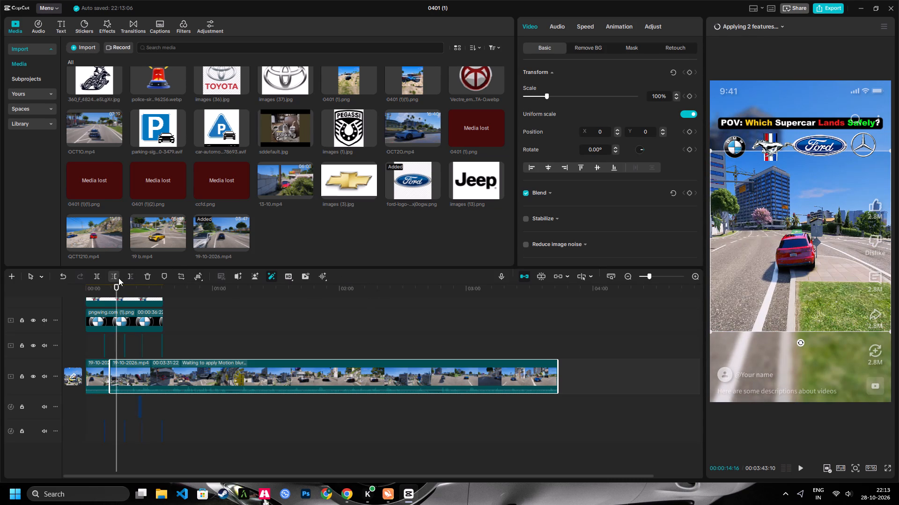
left_click(118, 277)
key("space")
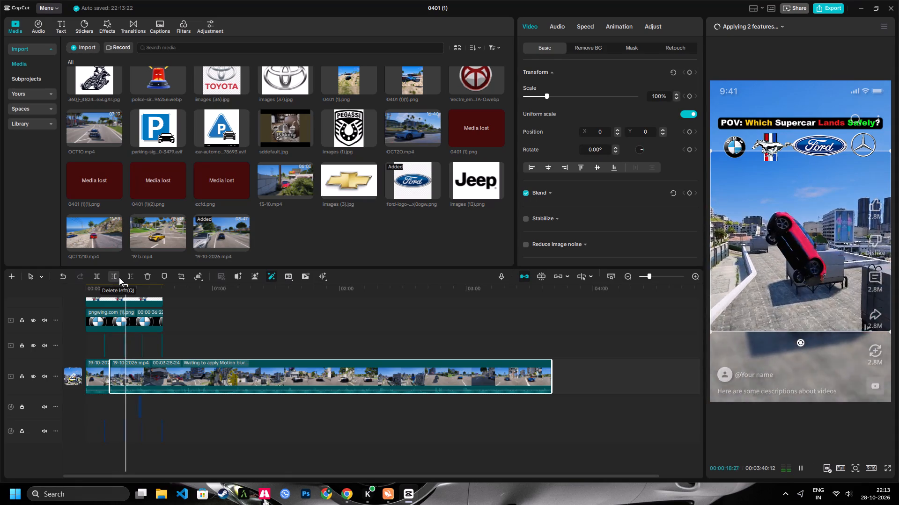
key("space")
key("space")
key("space")
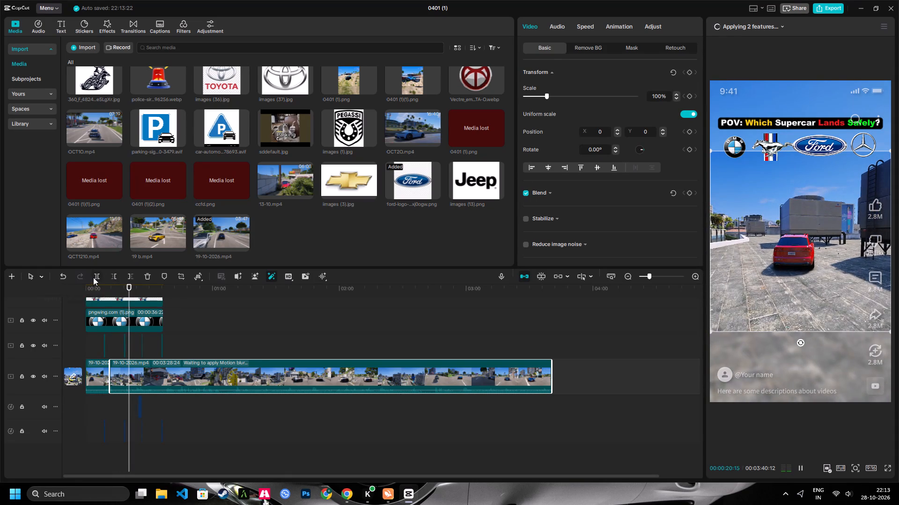
left_click(96, 277)
Isolate the red car's next jump by trimming about 3 seconds of lead-in and splitting at 00:00:23:20, beside the traffic light.
key("space")
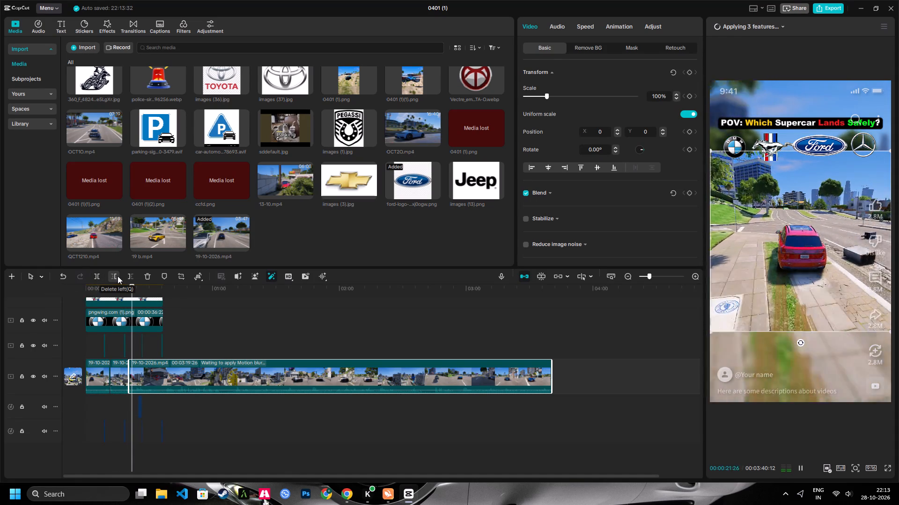
left_click(118, 276)
key("space")
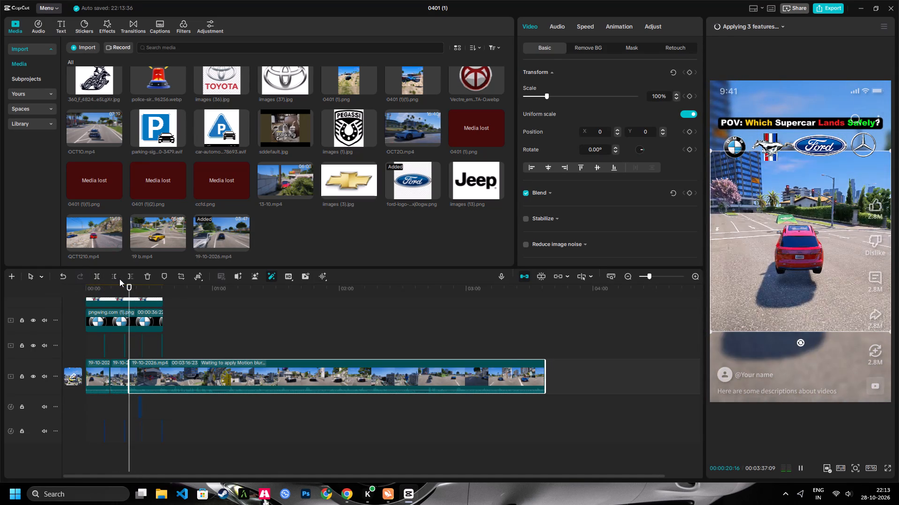
key("space")
key("space")
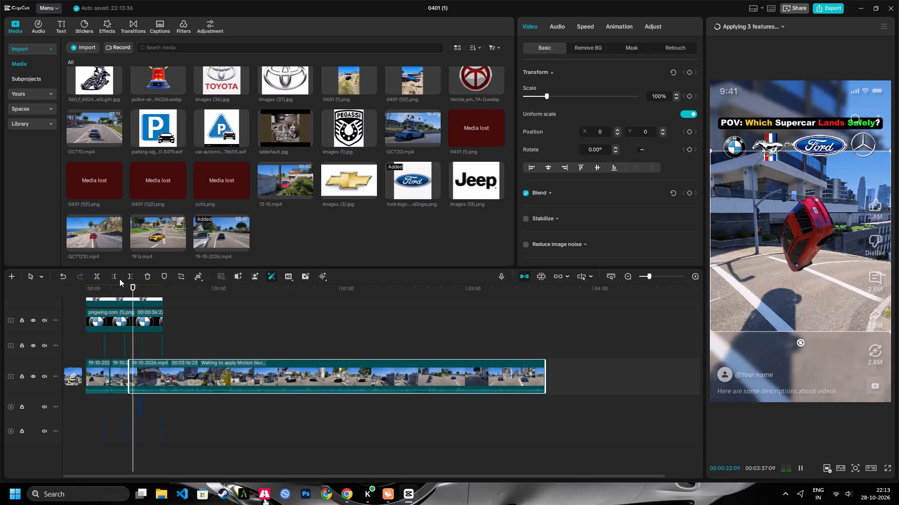
key("space")
left_click(99, 274)
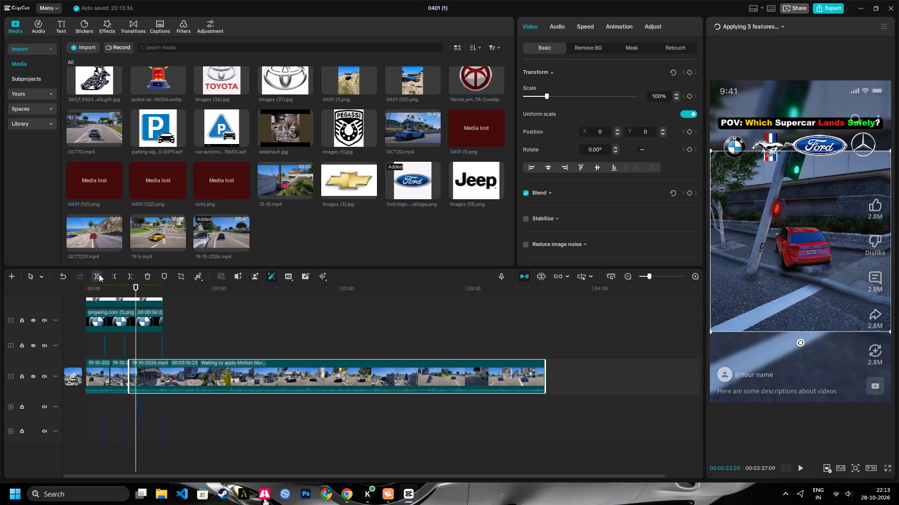
Isolate the red car's last jump by trimming about 4 seconds of lead-in and splitting at about 34 seconds, after it overturns.
key("space")
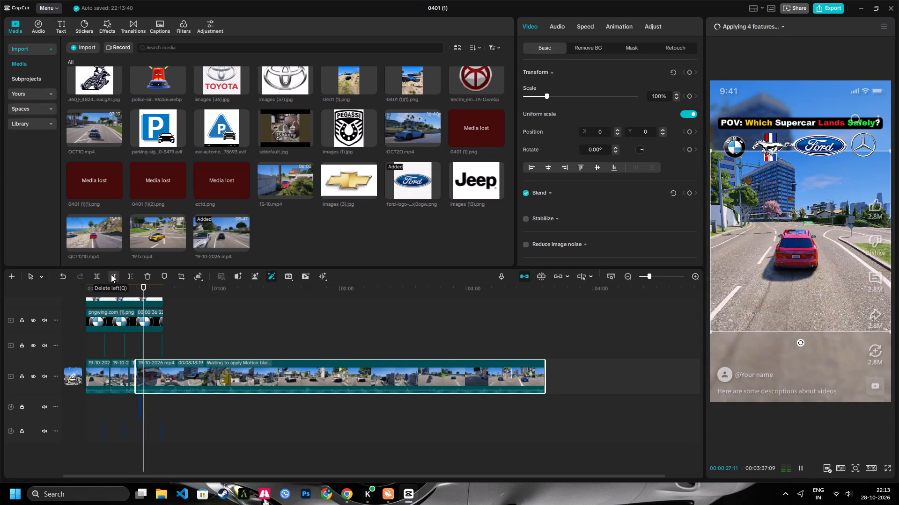
left_click(111, 274)
key("space")
key("space")
key("space")
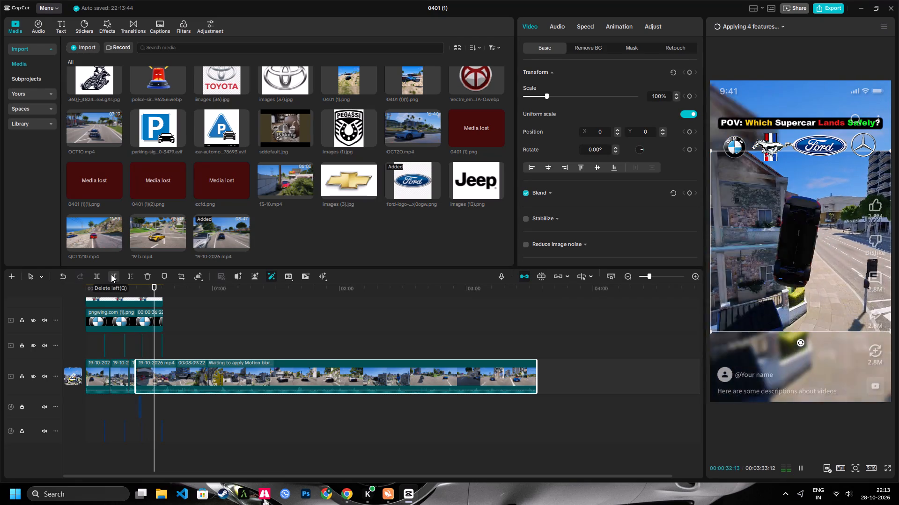
key("space")
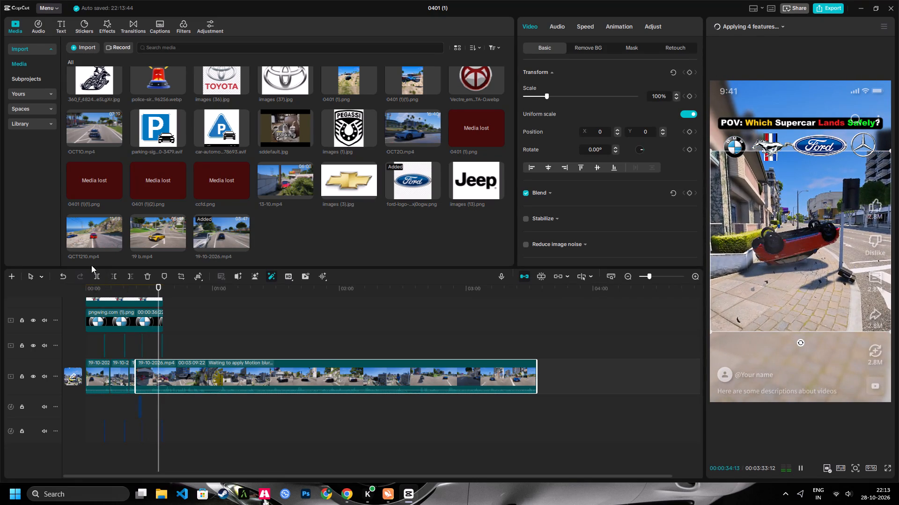
left_click(97, 276)
Isolate the silver car's jump by trimming about 3 seconds of lead-in and splitting 19-10-2026.mp4 at 00:00:38:20.
key("space")
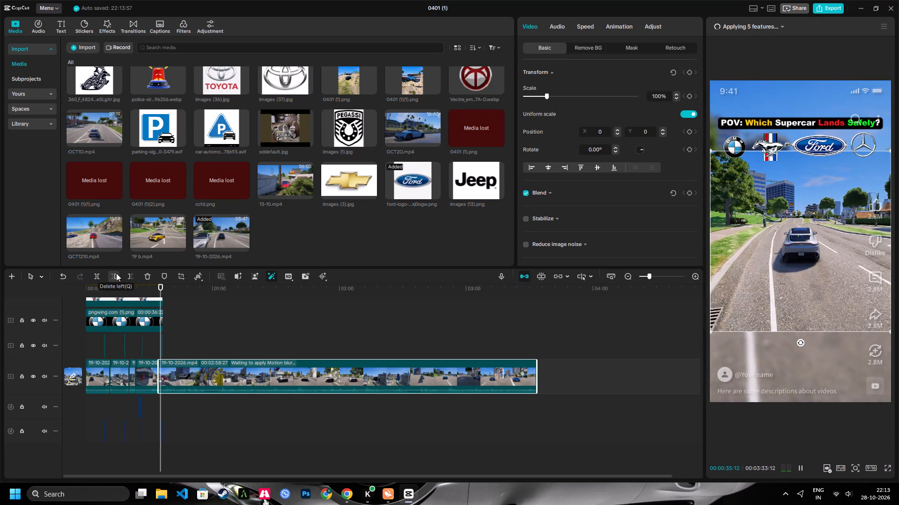
left_click(115, 278)
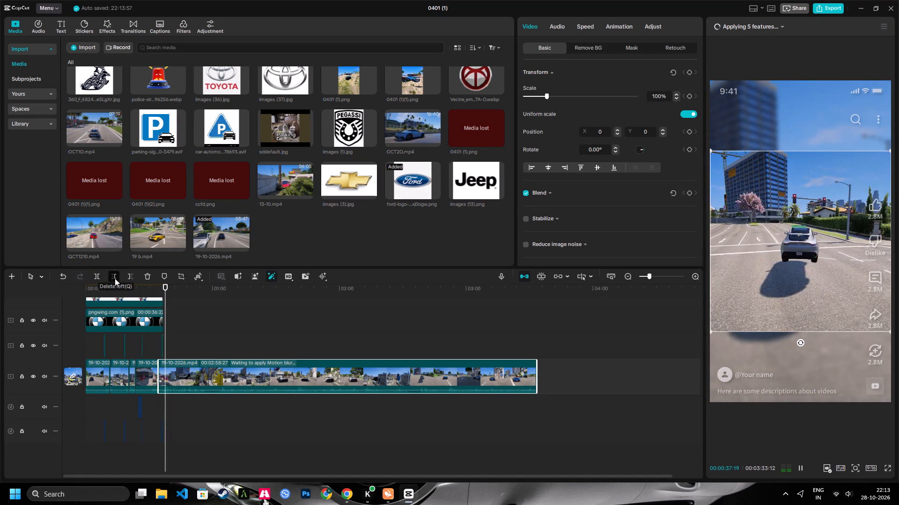
key("space")
key("space")
key("space")
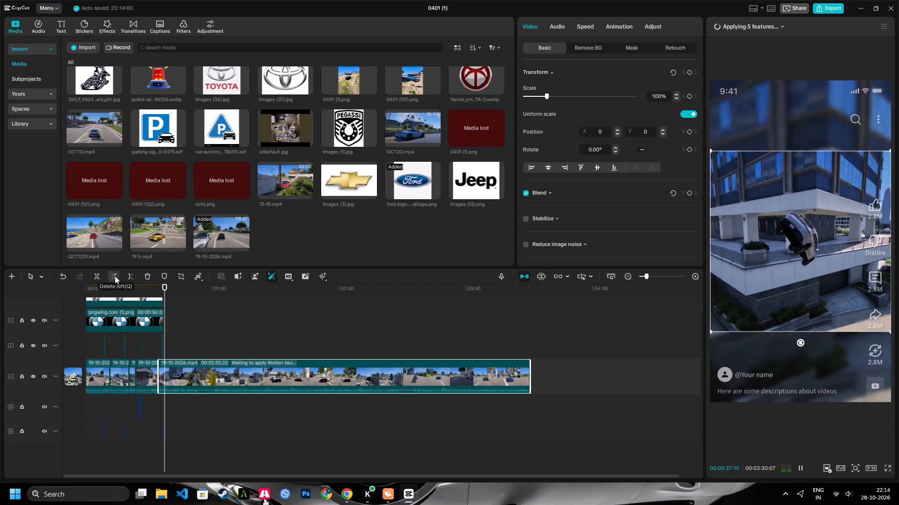
key("space")
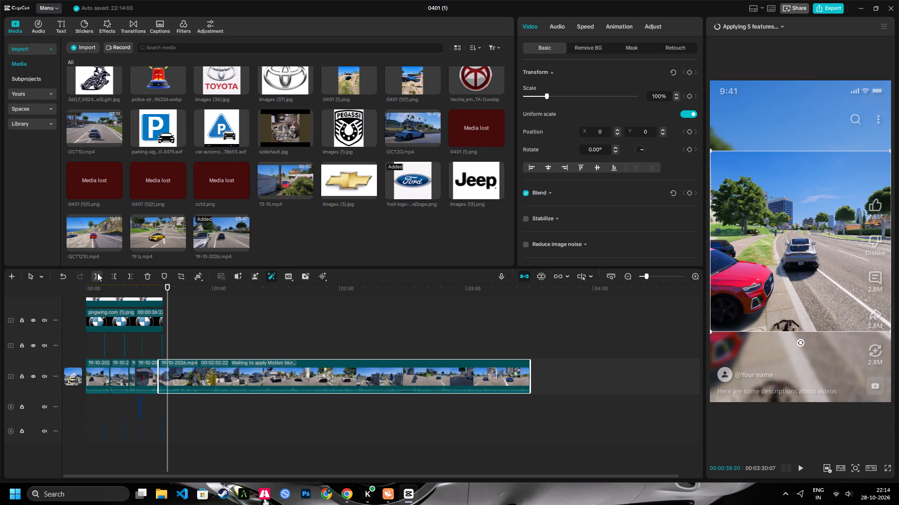
key("space")
left_click(97, 273)
Isolate the silver car's jump into the dumpsters by trimming about 13 seconds of earlier footage and splitting at about 49 seconds.
key("space")
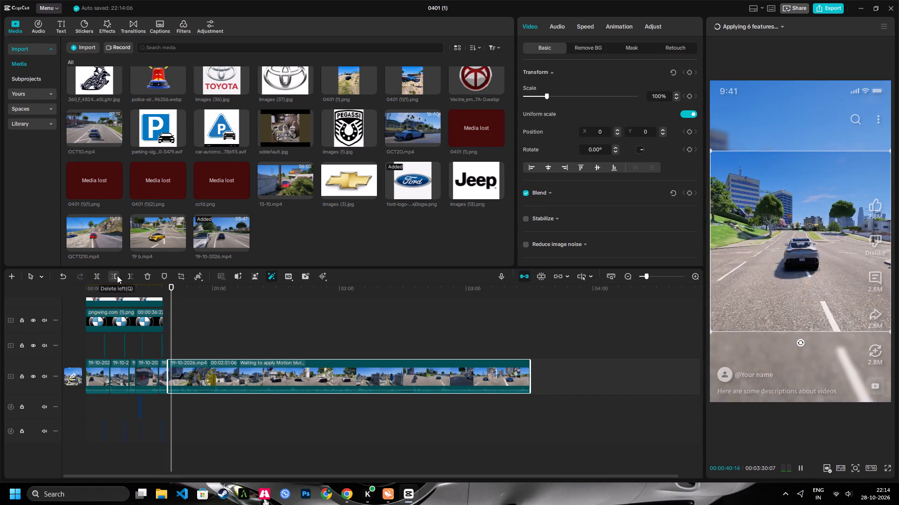
left_click(117, 275)
key("space")
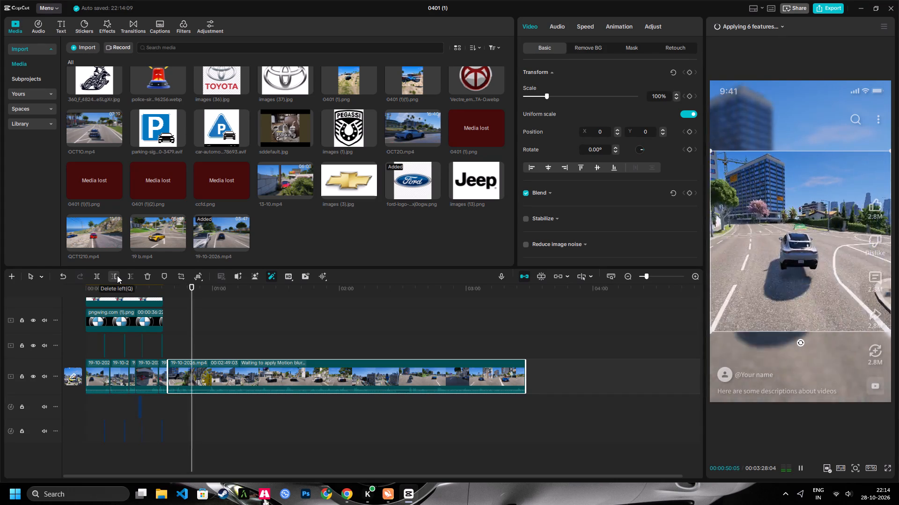
left_click(117, 275)
key("space")
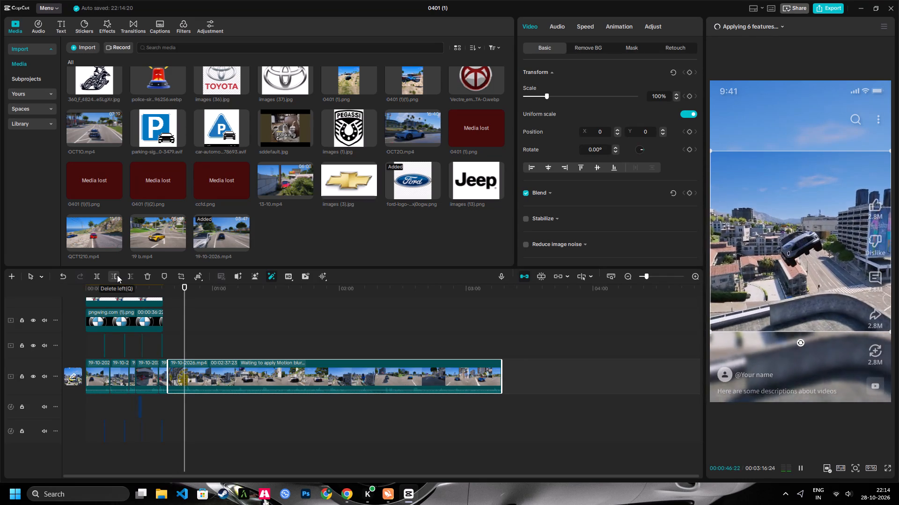
key("space")
key("space")
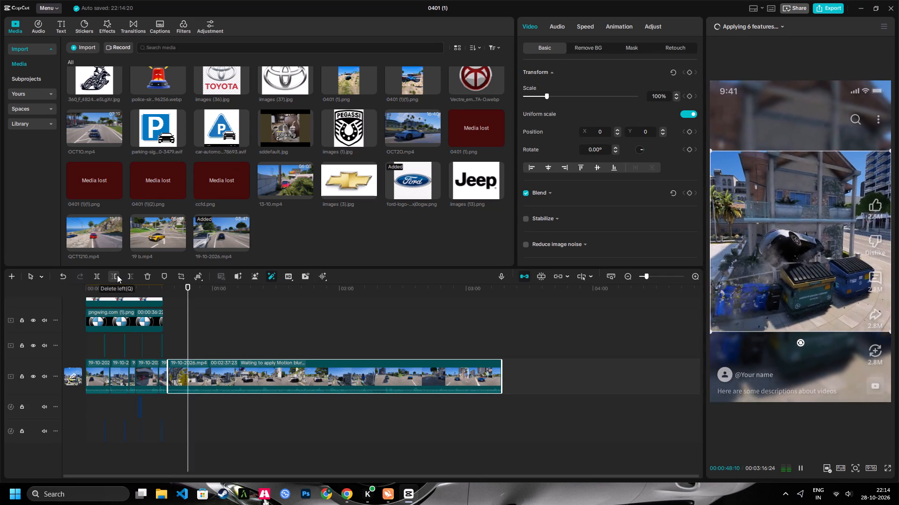
key("space")
key("space")
key("space")
left_click(96, 275)
Isolate the white racing car's jump by trimming about 3 seconds of lead-in and removing all footage after about 59 seconds.
key("space")
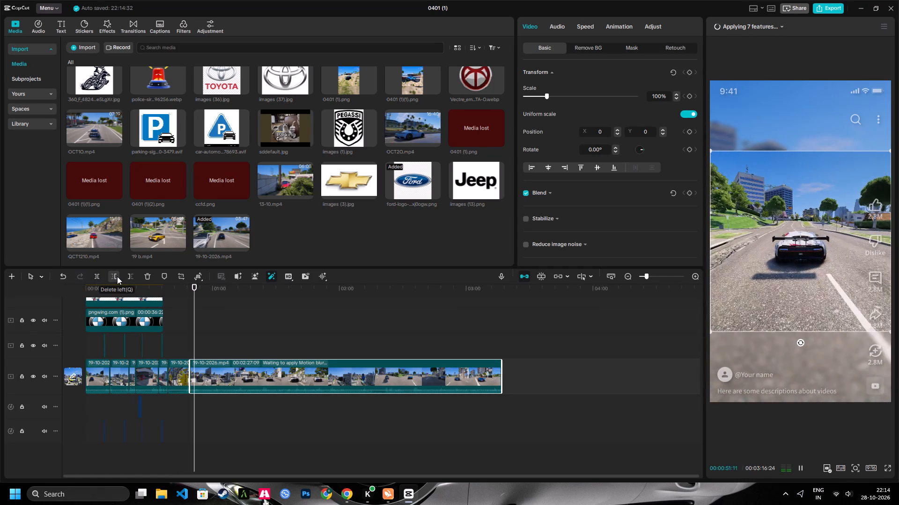
key("space")
key("space")
left_click(117, 276)
key("space")
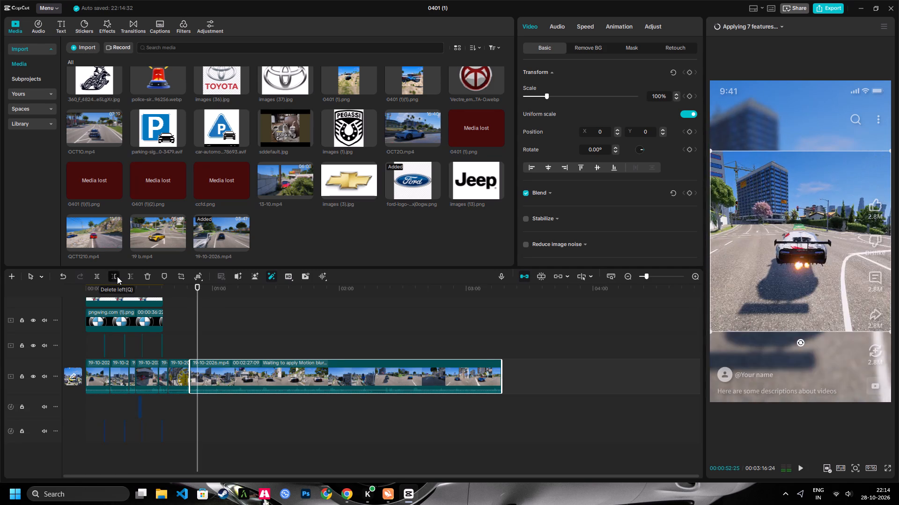
key("space")
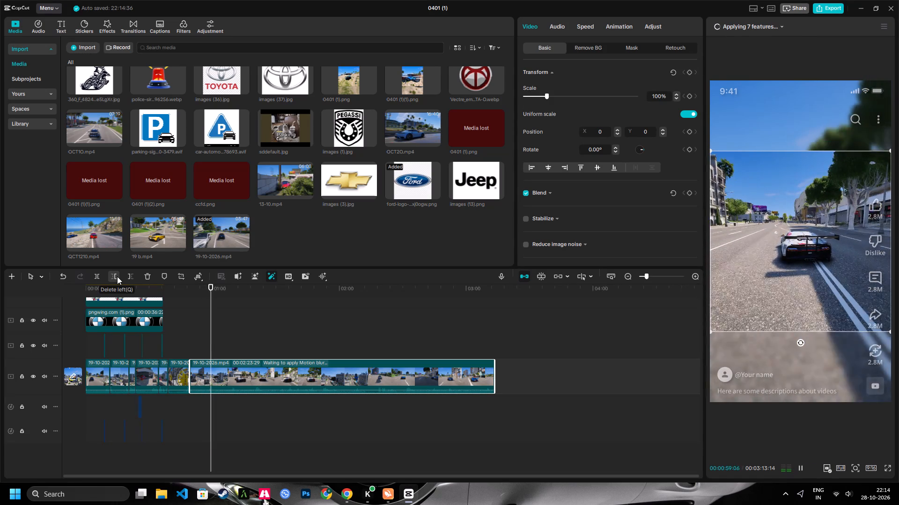
key("space")
left_click(132, 275)
key("shift+z")
Delete the last two red car clips, the short one at about 20 seconds and the 00:00:10:25 one after it.
key("space")
key("space")
key("space")
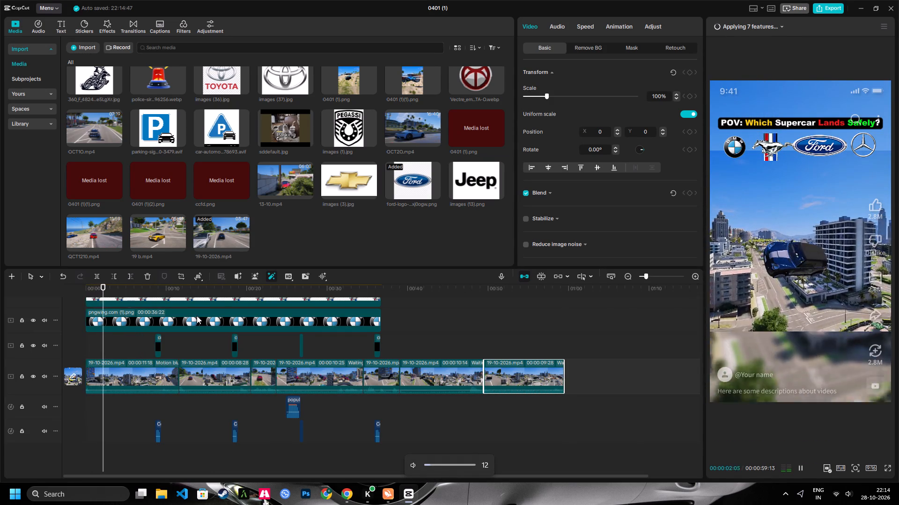
key("space")
key("space")
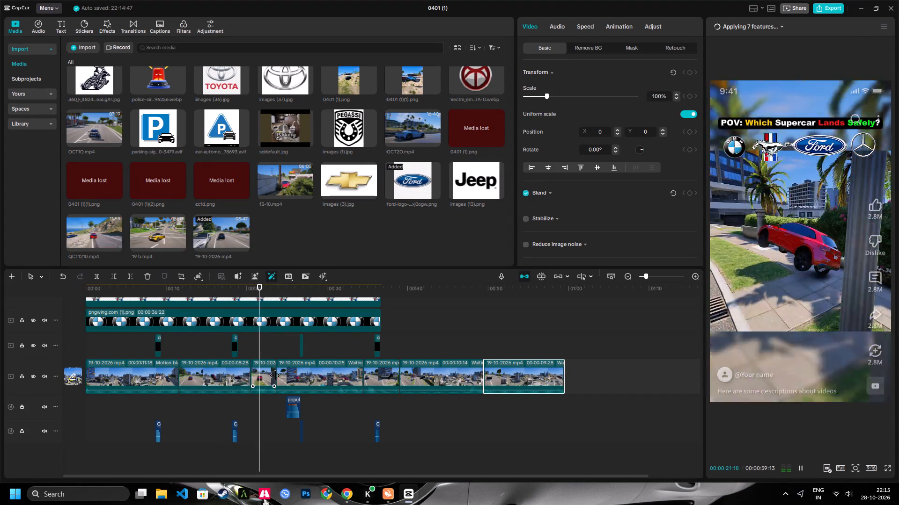
left_click(270, 374)
key("Delete")
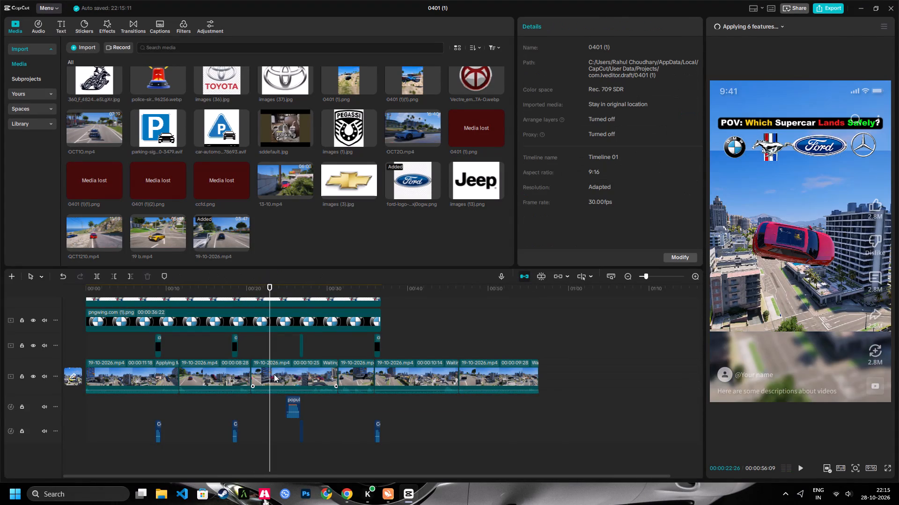
key("space")
left_click(278, 371)
key("Delete")
Delete the 00:00:10:14 clip of the silver car's dumpster jump, keeping the shorter silver car clip.
key("space")
key("space")
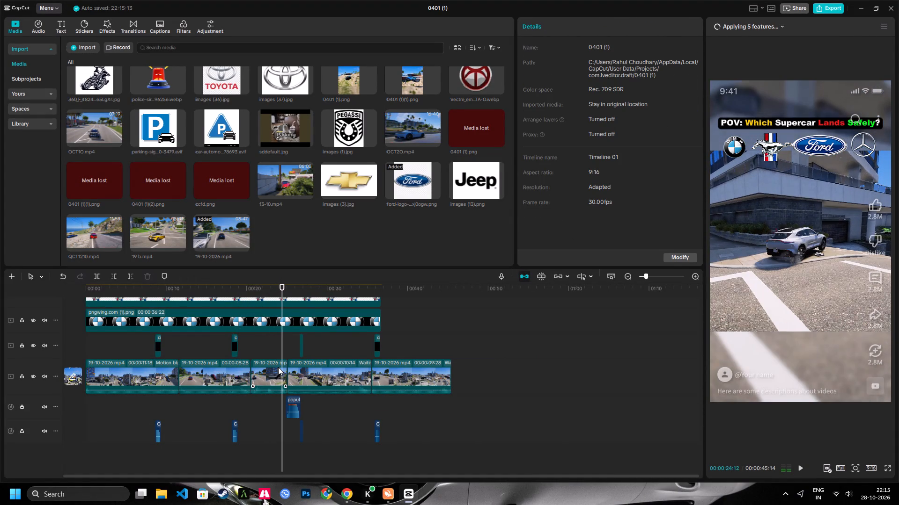
key("space")
left_click(302, 377)
key("Delete")
Play back the white racing car's clip through to the end of the footage.
key("space")
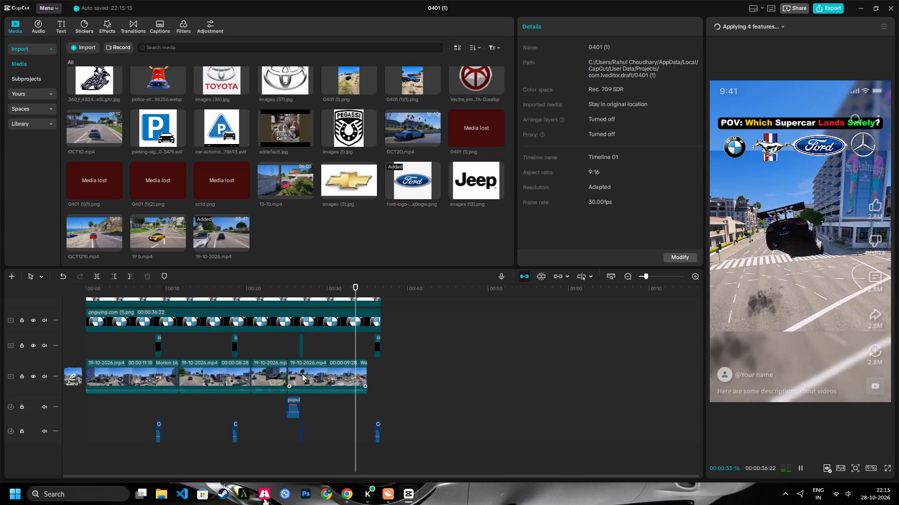
key("space")
key("space")
key("space")
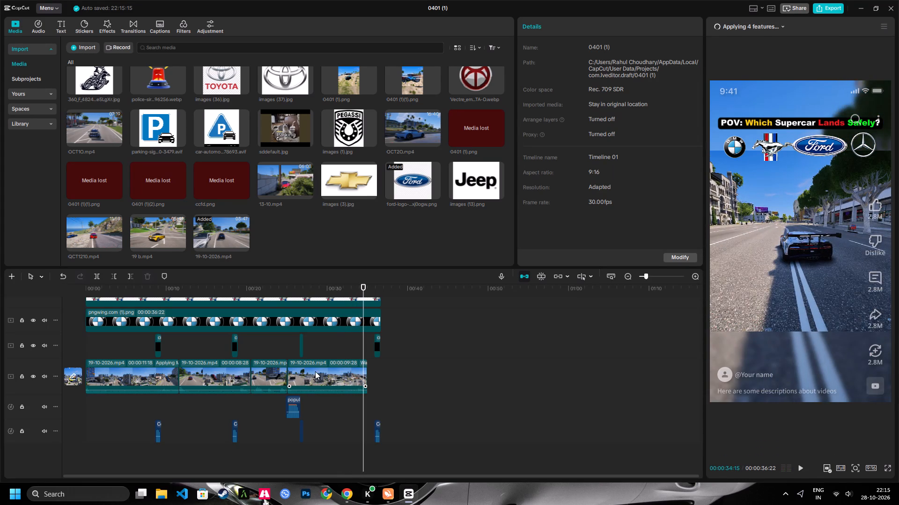
type("Z")
key("space")
key("space")
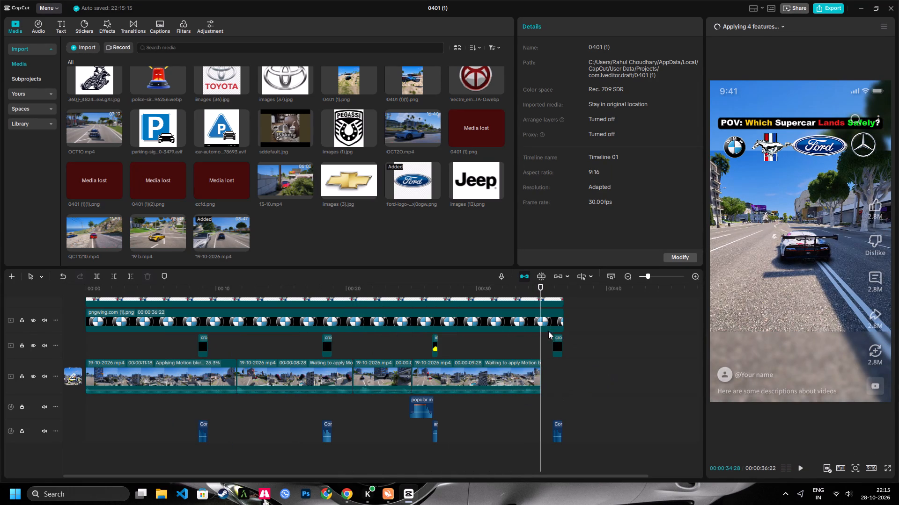
Copy the first cross.gif overlay together with its matching sound effect, at about 9 seconds.
left_click_drag(221, 343, 212, 338)
left_click_drag(212, 338, 196, 334)
left_click_drag(226, 431, 186, 435, "ctrl")
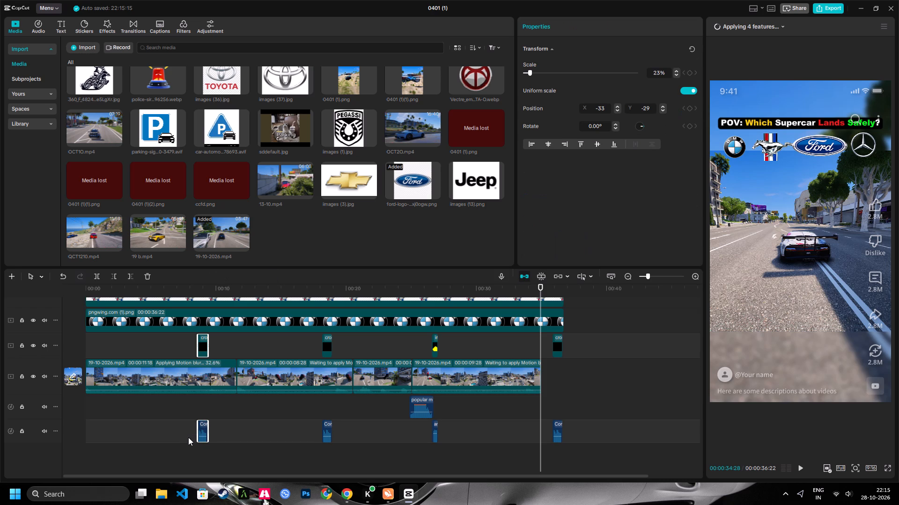
key("ctrl+c")
key("ctrl+c")
key("ctrl+c")
key("shift+z")
Paste the copied cross.gif and sound effect at 00:00:20:05, near the end of the red car's clip.
left_click(219, 284)
key("space")
key("space")
left_click(654, 275)
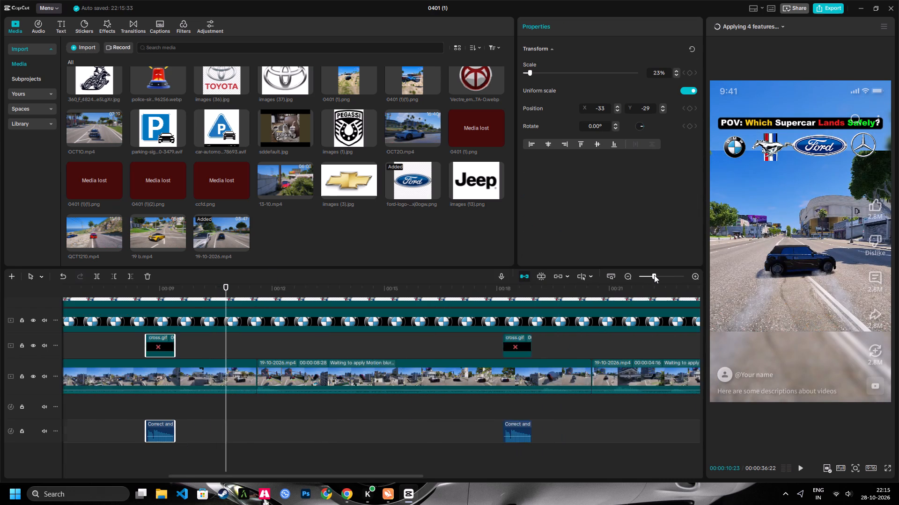
key("space")
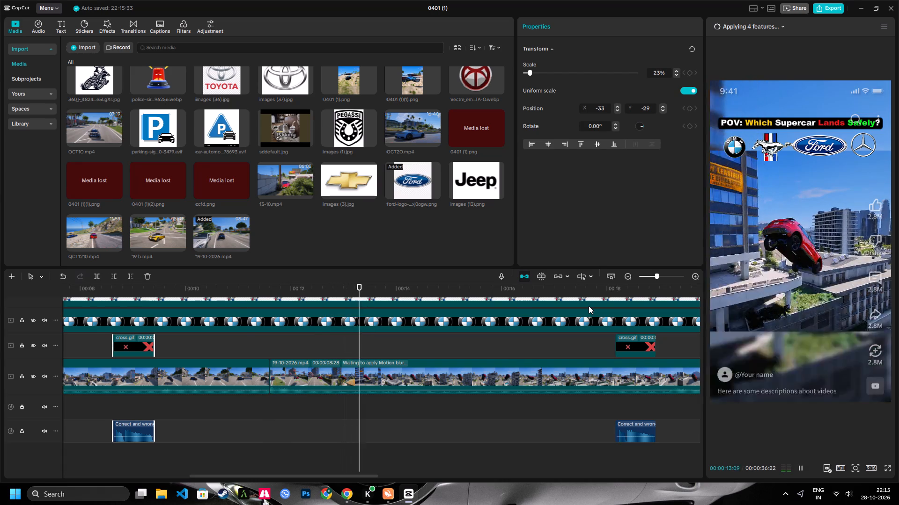
key("shift+z")
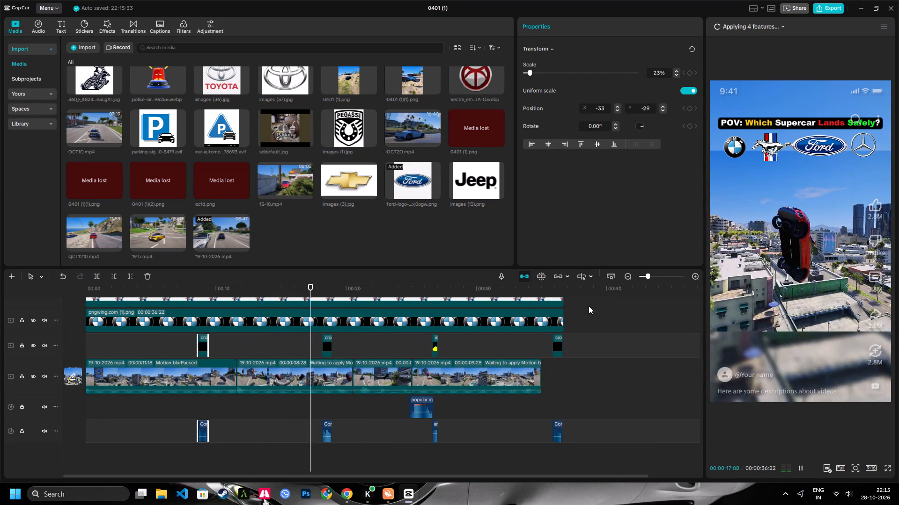
left_click(651, 273)
left_click(654, 275)
key("space")
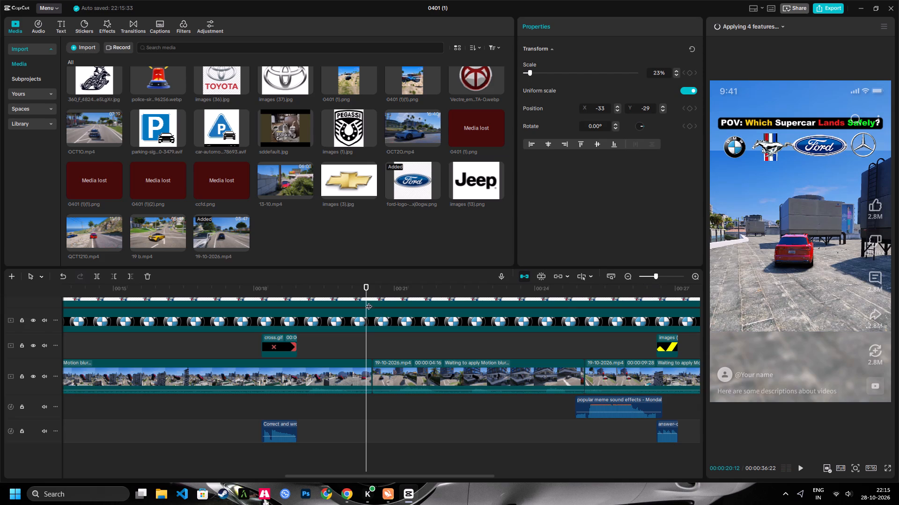
left_click(355, 287)
key("ctrl+v")
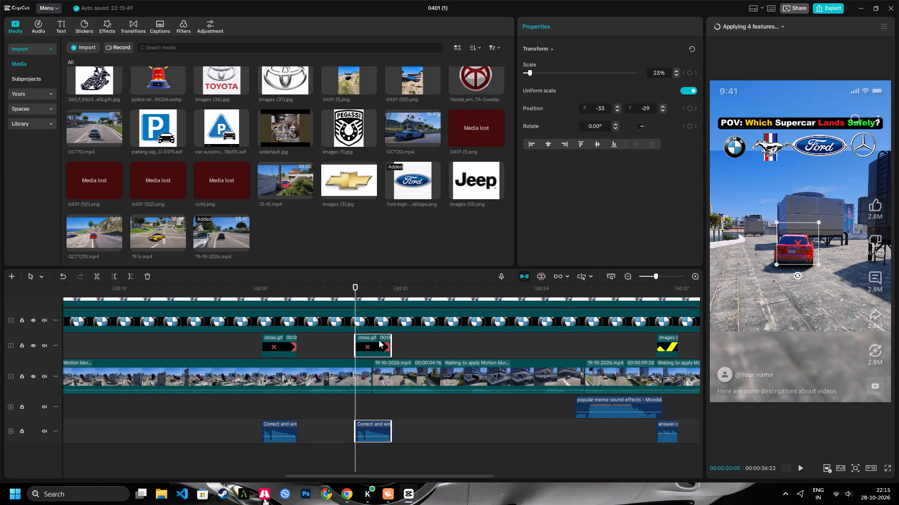
Move the pasted cross.gif and sound about half a second earlier so they end with the red car's clip, and check playback.
left_click_drag(379, 340, 359, 342)
key("space")
key("space")
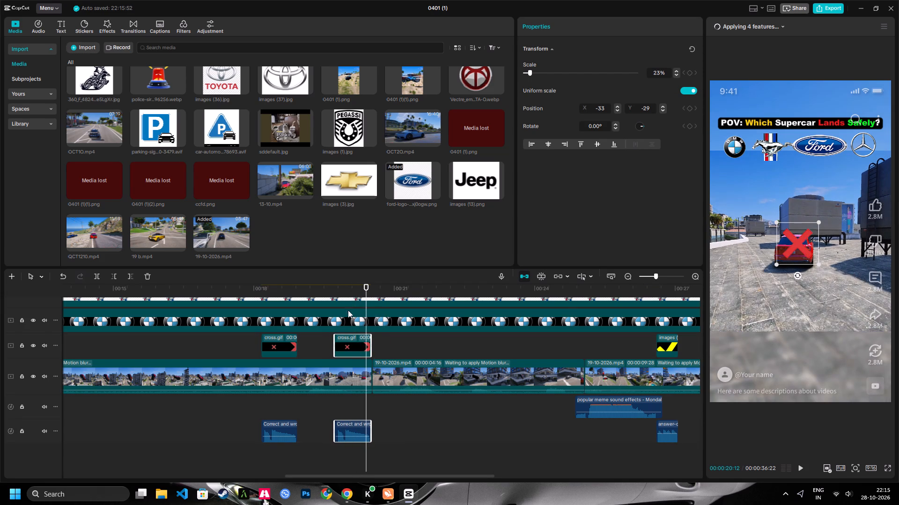
left_click(324, 294)
key("space")
key("space")
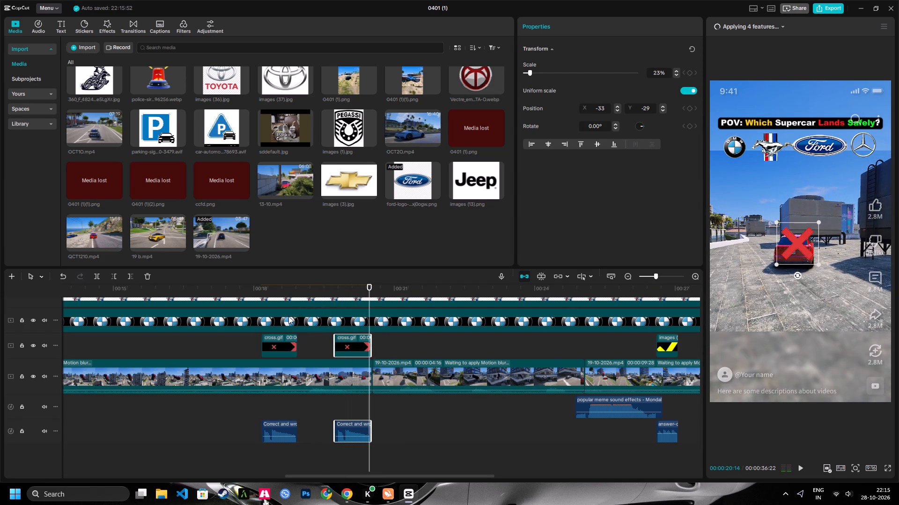
Delete the old cross.gif overlays and their sound effects at about 18 and 9 seconds.
left_click(282, 342)
key("Delete")
left_click(275, 430)
key("Delete")
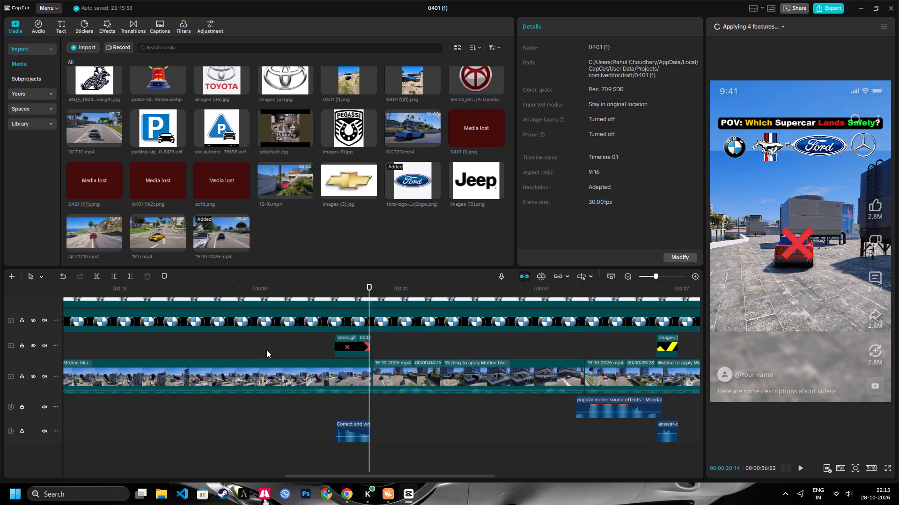
key("shift+z")
left_click_drag(228, 351, 190, 348)
key("Delete")
left_click_drag(225, 412, 178, 427)
key("Delete")
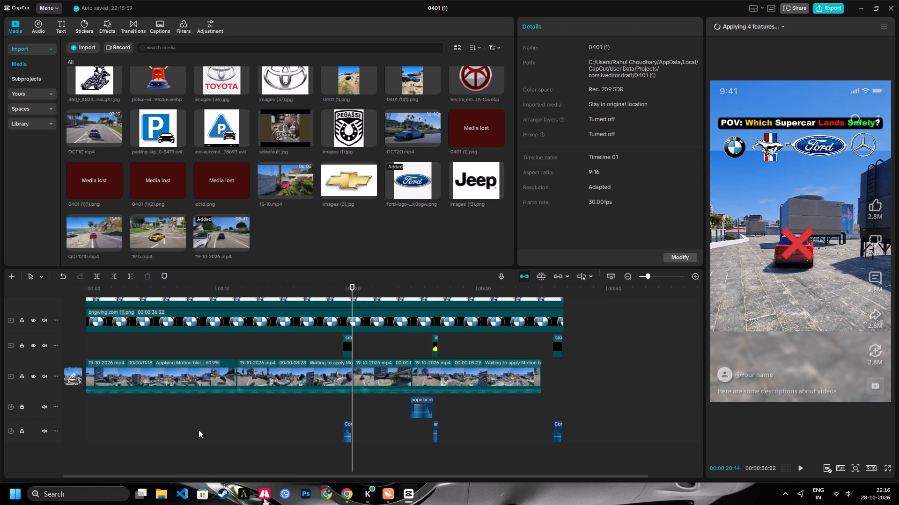
Move the yellow check mark image and its answer sound to the end of the silver car's clip, starting at about 24 seconds.
key("space")
left_click_drag(440, 281, 436, 285)
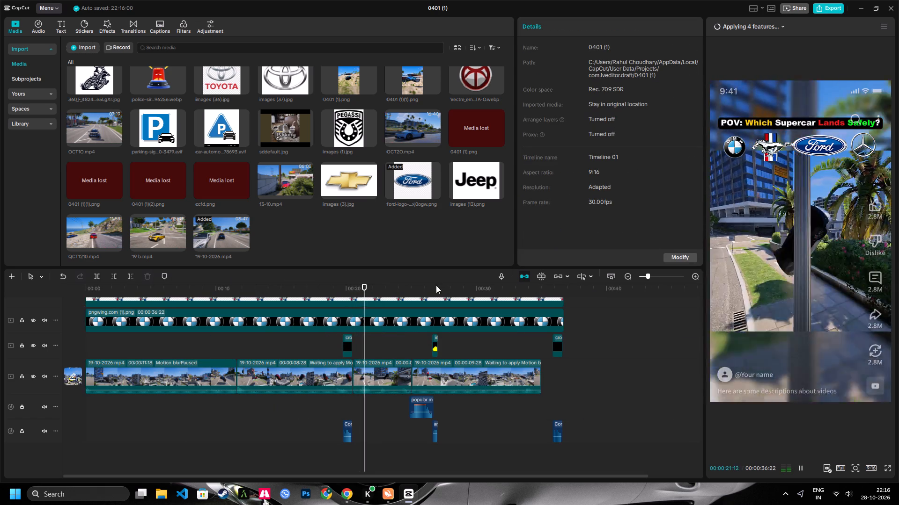
left_click_drag(436, 285, 432, 290)
left_click(432, 287)
left_click_drag(652, 275, 656, 280)
left_click_drag(466, 342, 419, 353, "ctrl")
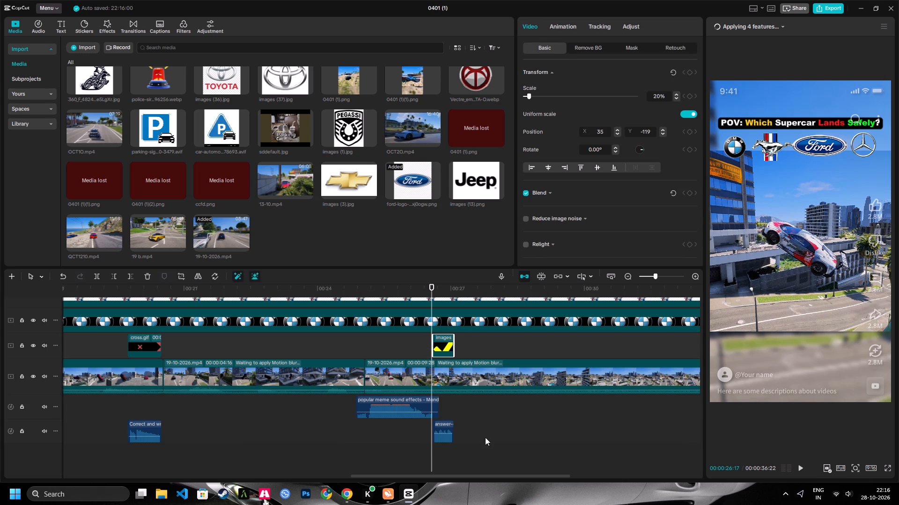
left_click_drag(482, 438, 426, 442, "ctrl")
key("ctrl+c")
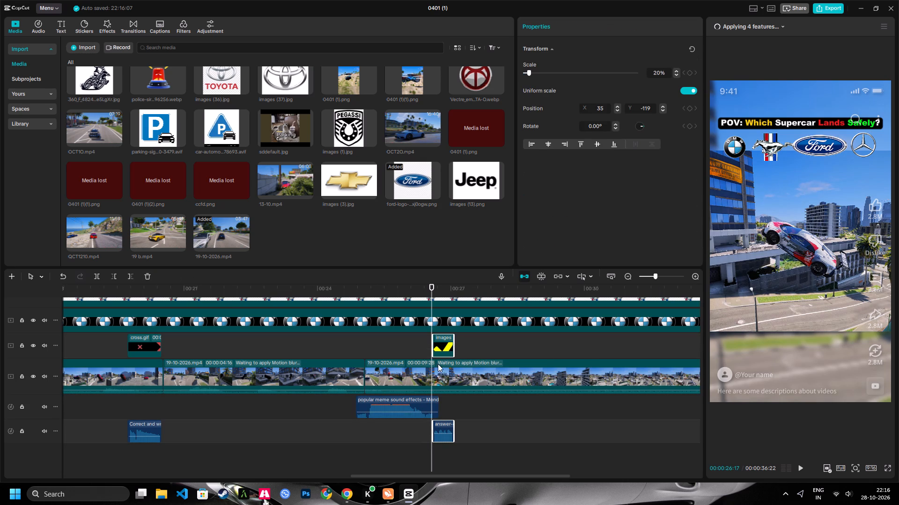
left_click_drag(437, 344, 338, 348)
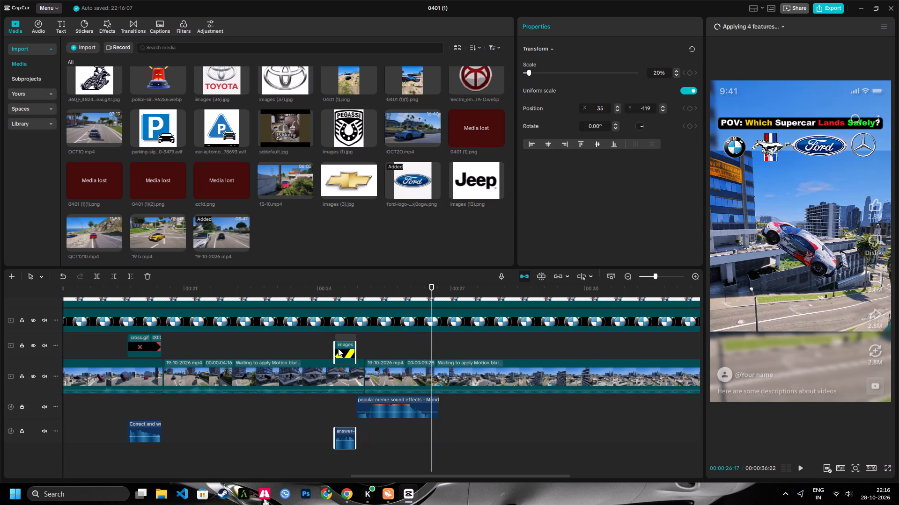
left_click_drag(338, 348, 347, 348)
left_click_drag(344, 281, 340, 285)
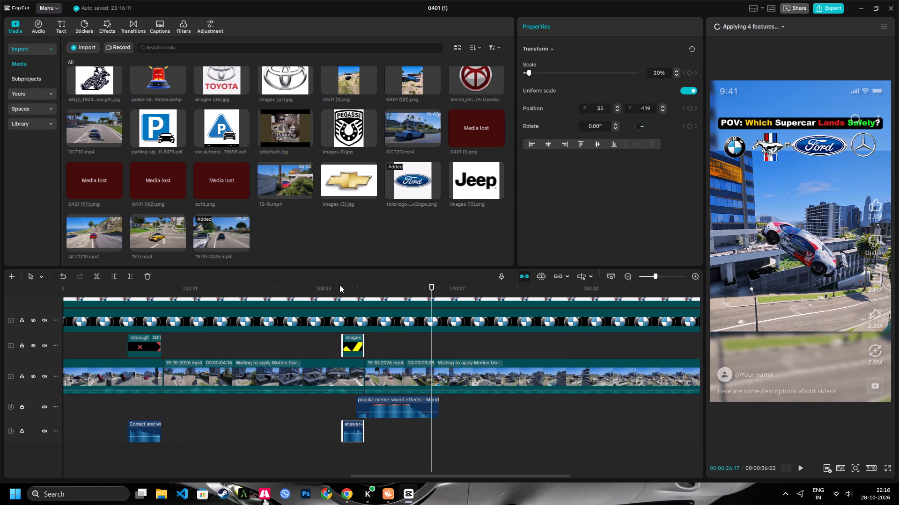
Cut the yellow check mark image and its answer sound from the end of the silver car's clip.
left_click(339, 285)
left_click(333, 289)
key("space")
key("space")
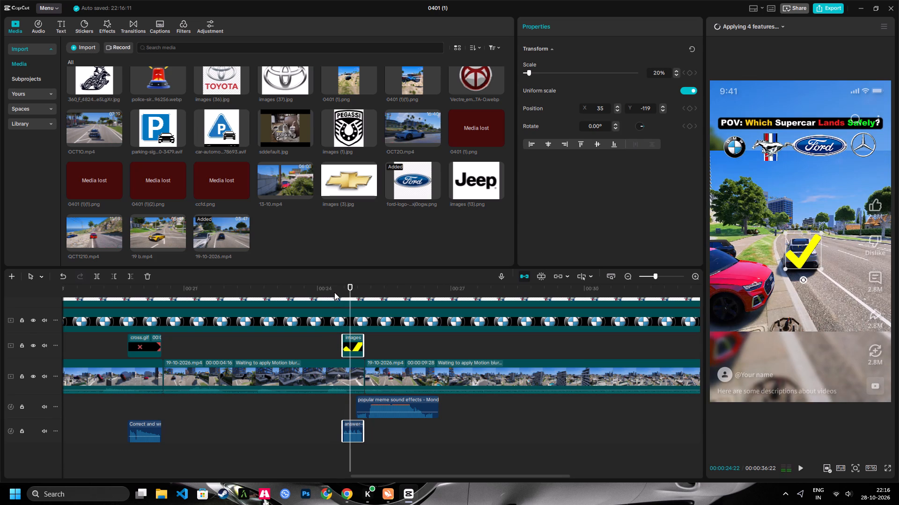
key("ctrl+x")
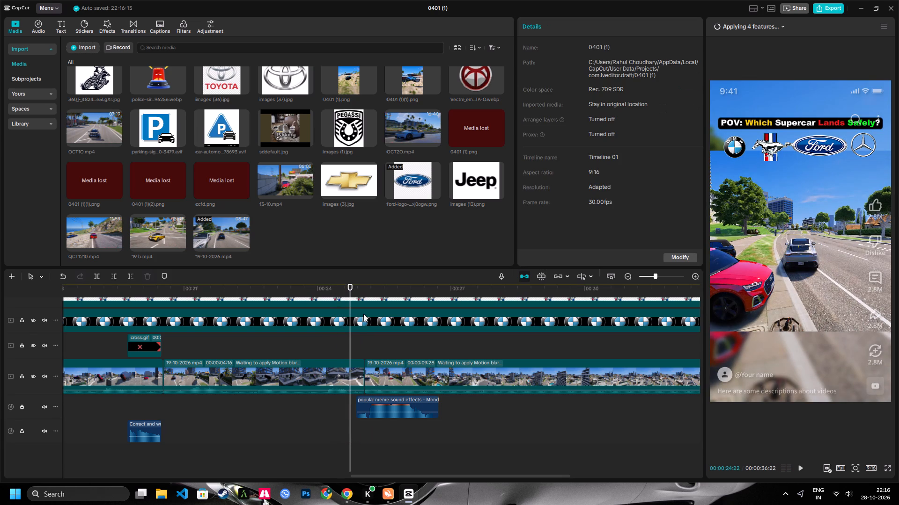
Trim the end of the silver car's clip off at 00:00:24:18 and check playback across the cut.
left_click(309, 289)
key("space")
key("space")
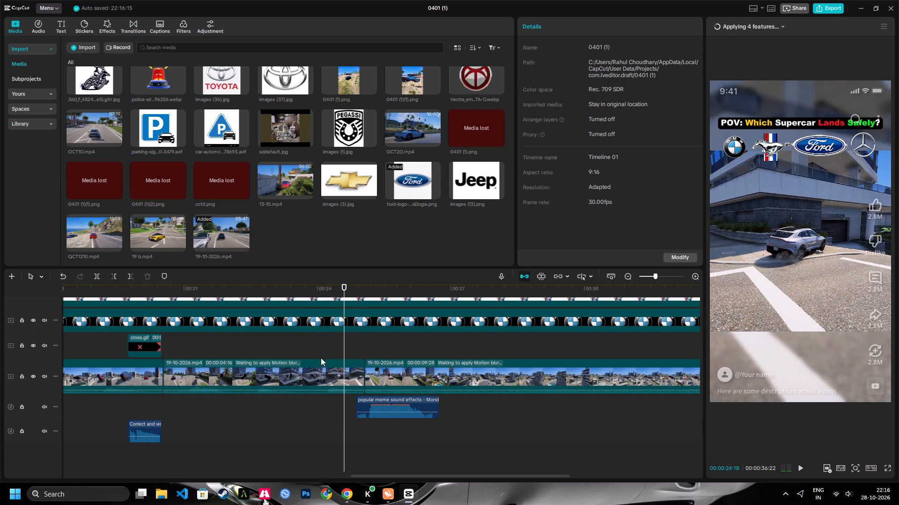
left_click(320, 369)
left_click(128, 278)
key("space")
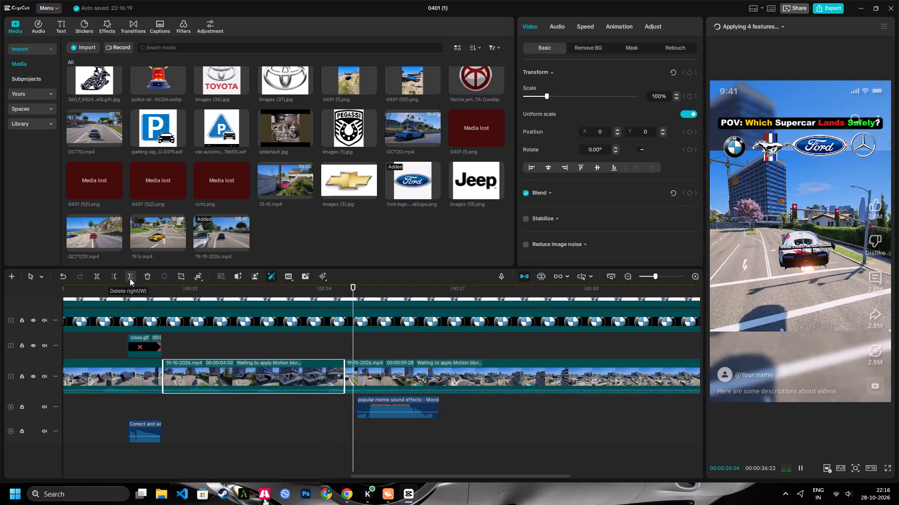
key("space")
Paste the check mark and answer sound near the end of the last car clip, at about 33 seconds.
left_click_drag(324, 287, 330, 289)
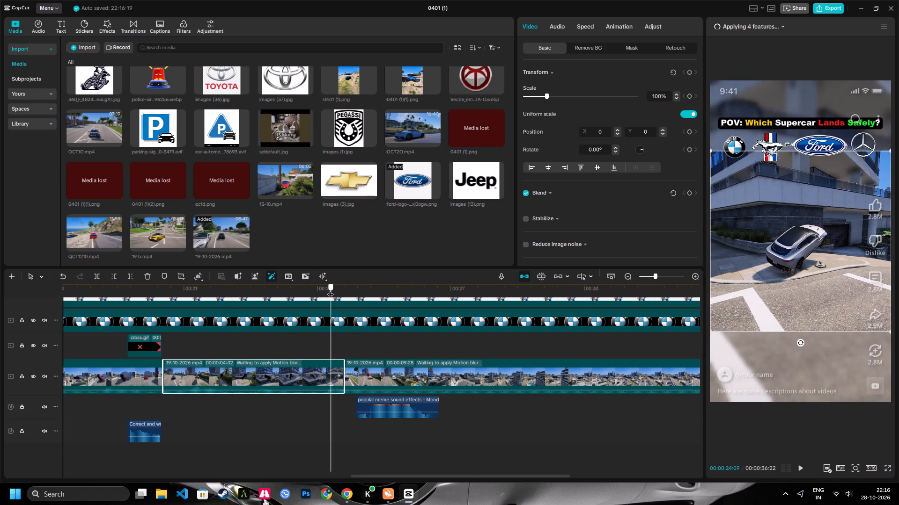
left_click_drag(330, 289, 523, 293)
key("shift+z")
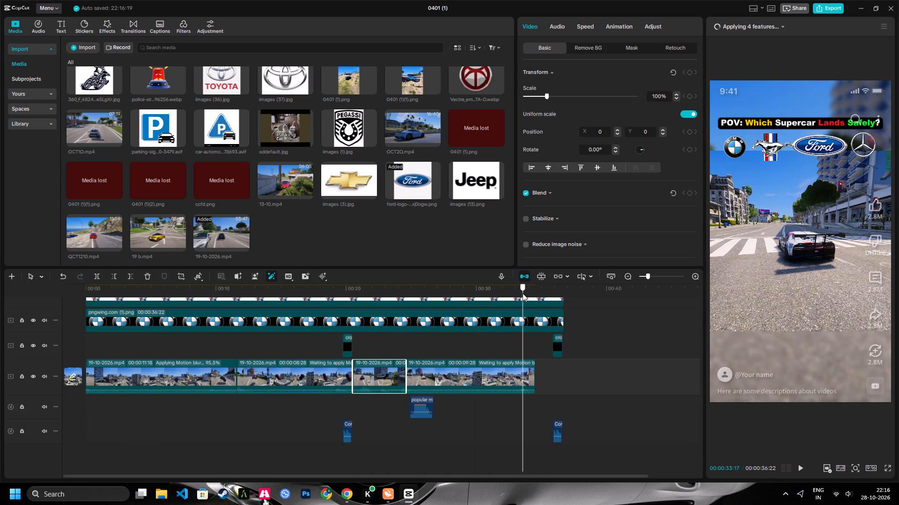
left_click_drag(523, 293, 524, 291)
key("ctrl+v")
Paste the check mark and answer sound at 00:00:11:04, at the end of the first clip, and check playback.
left_click_drag(524, 291, 262, 310)
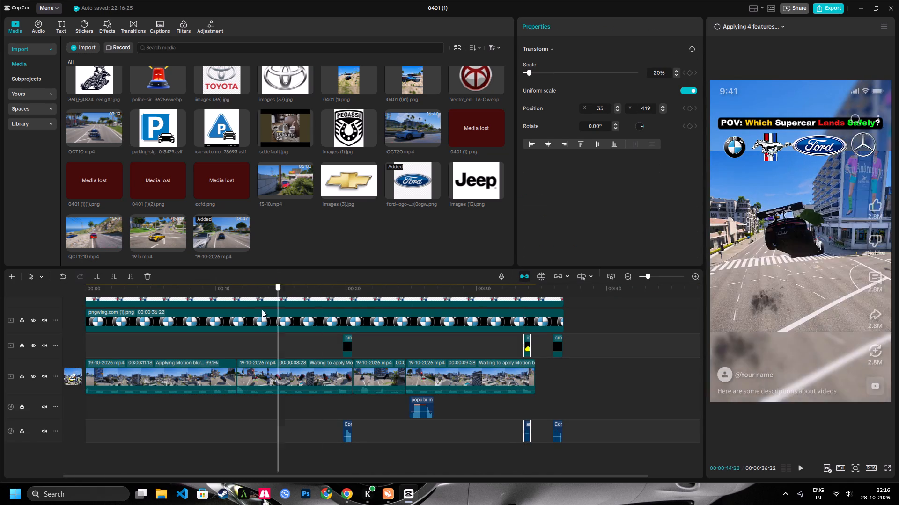
left_click_drag(262, 310, 231, 305)
key("ctrl+v")
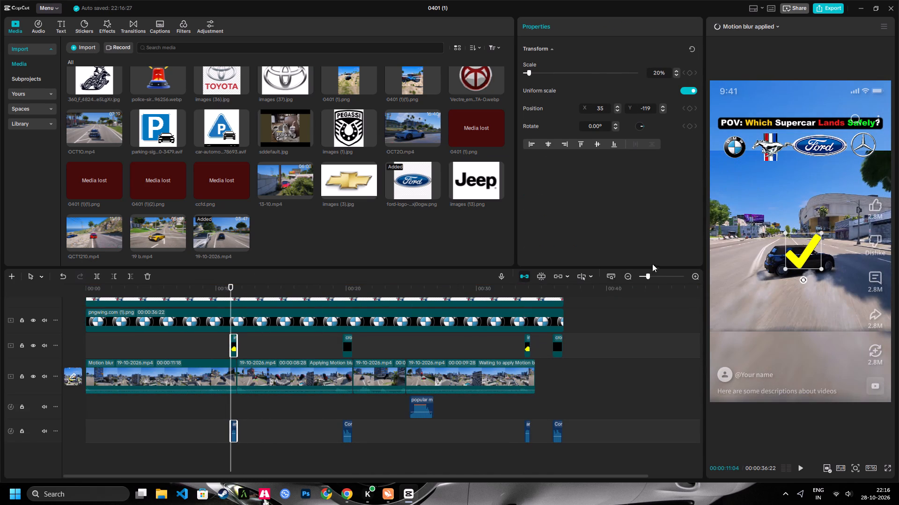
left_click_drag(650, 274, 663, 278)
key("space")
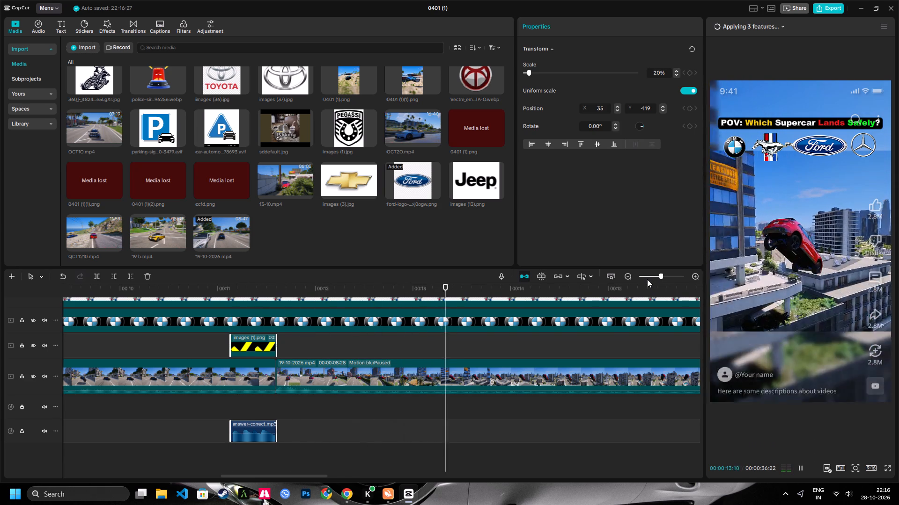
key("shift+z")
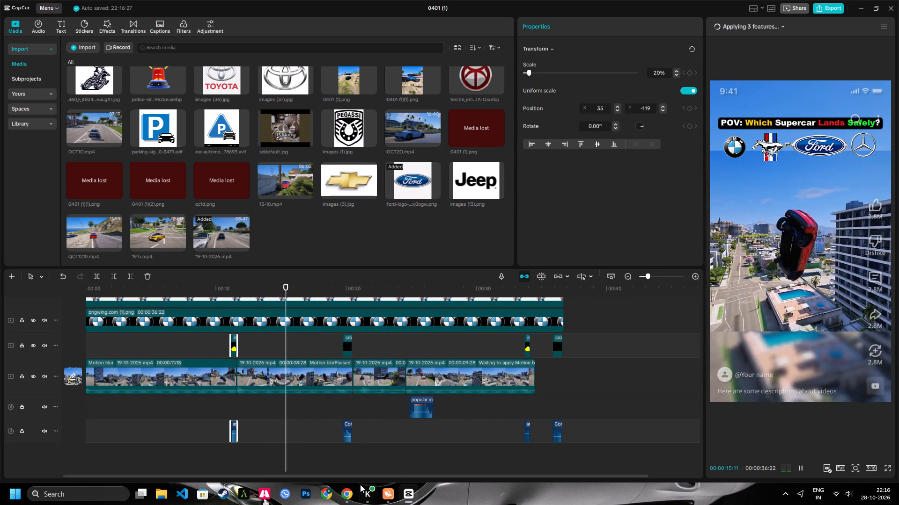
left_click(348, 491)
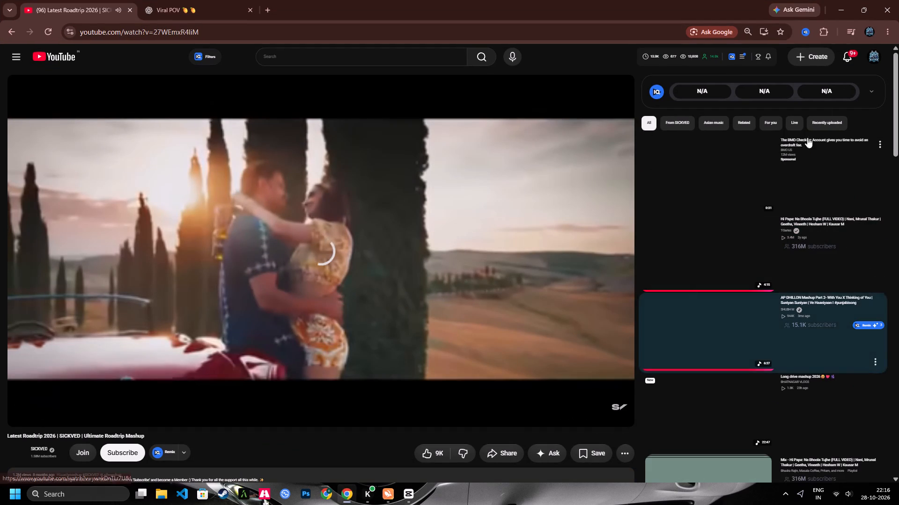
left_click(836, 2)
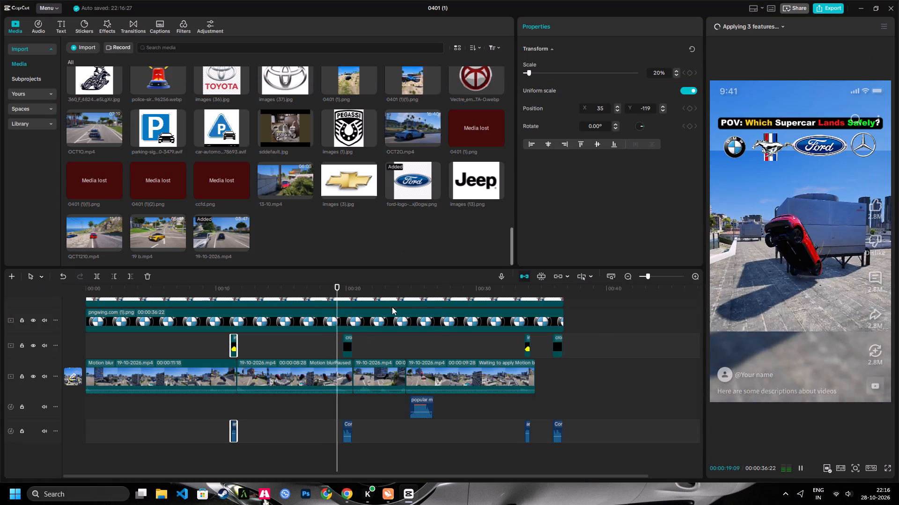
Play back from the end of the red car's clip into the silver car's jump to review sound and mark timing.
left_click(324, 293)
key("space")
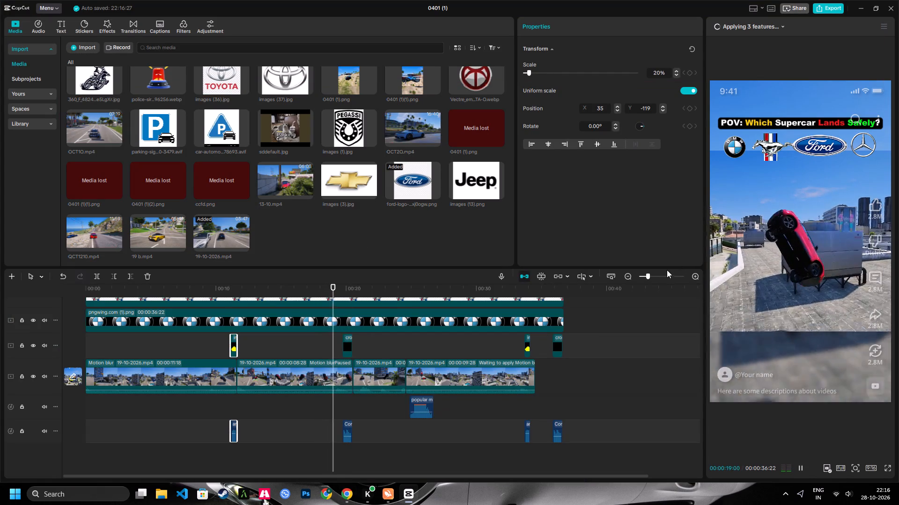
left_click(656, 275)
key("space")
key("space")
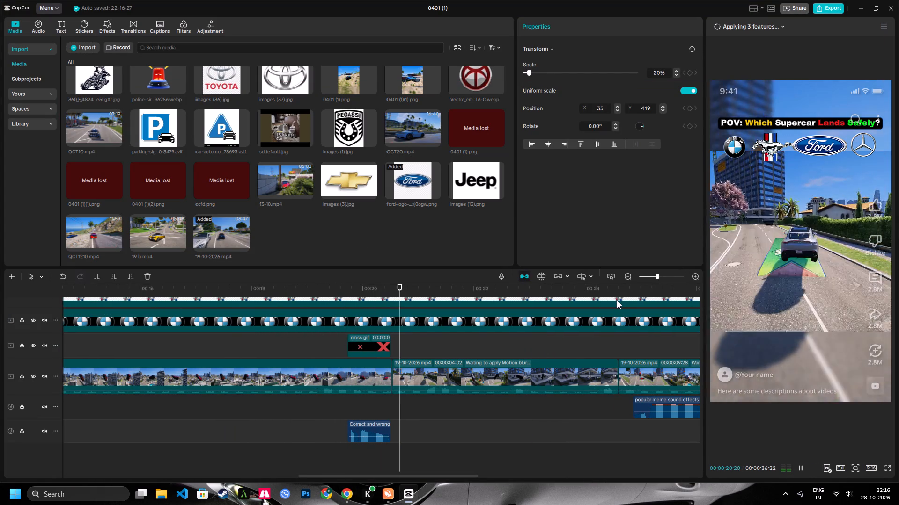
key("shift+z")
key("space")
key("space")
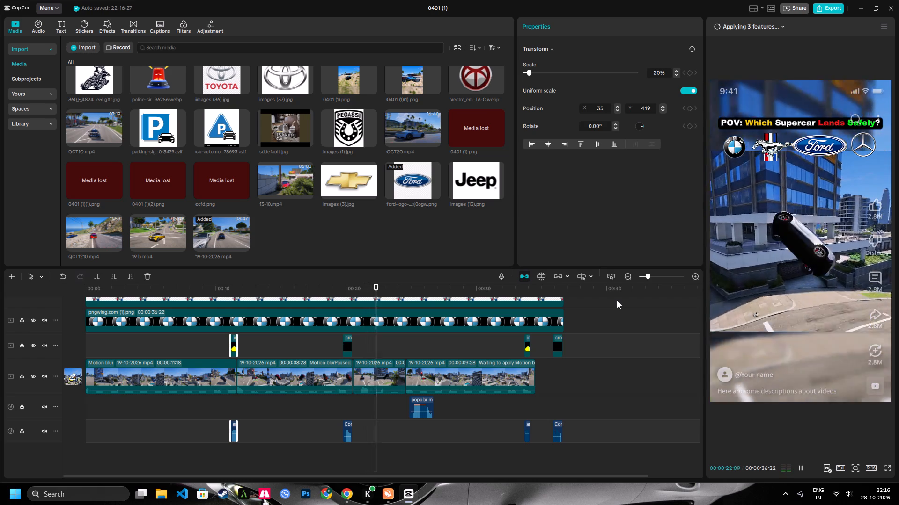
key("space")
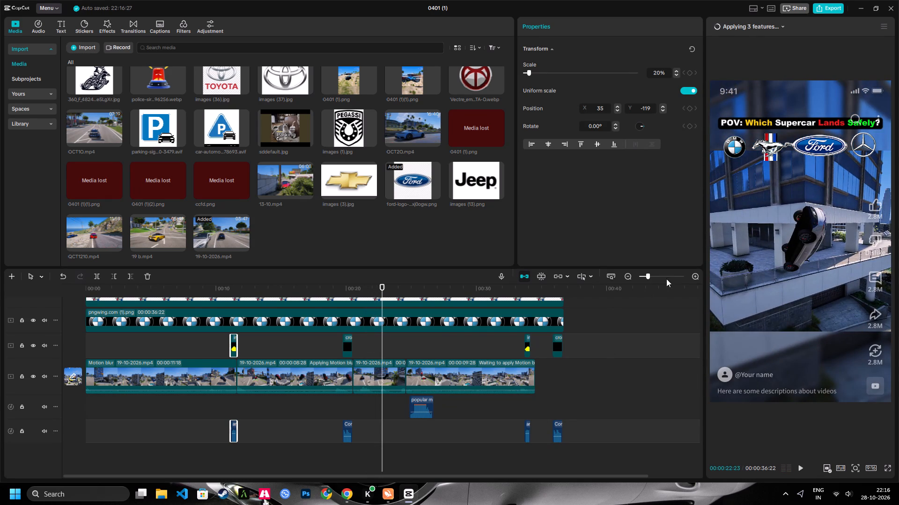
Move the popular meme sound effect into the silver car's clip, starting at about 22 seconds, and check playback.
left_click_drag(656, 280, 662, 280)
left_click(652, 279)
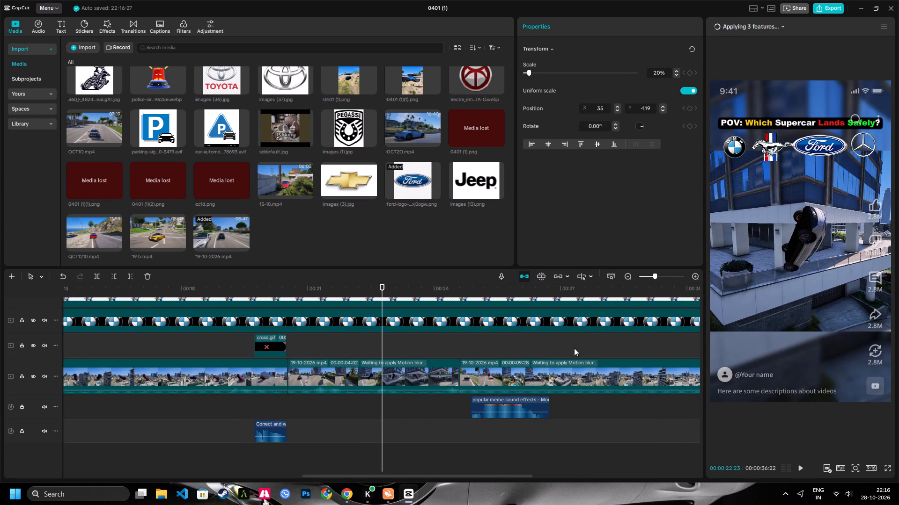
left_click_drag(511, 402, 411, 397)
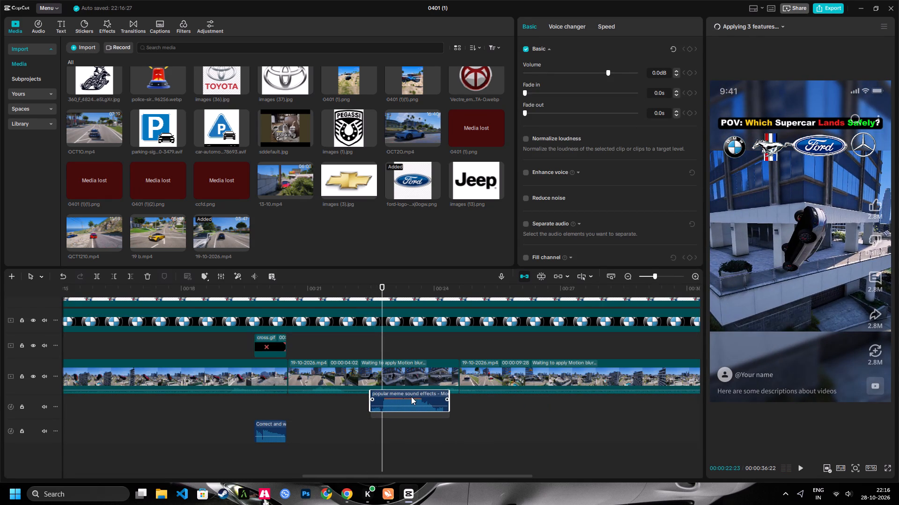
left_click_drag(411, 397, 407, 397)
left_click(362, 289)
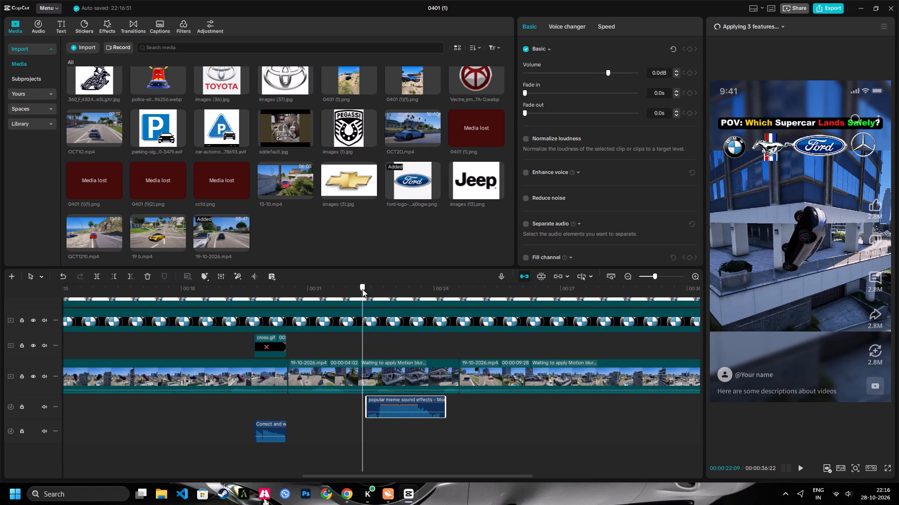
key("space")
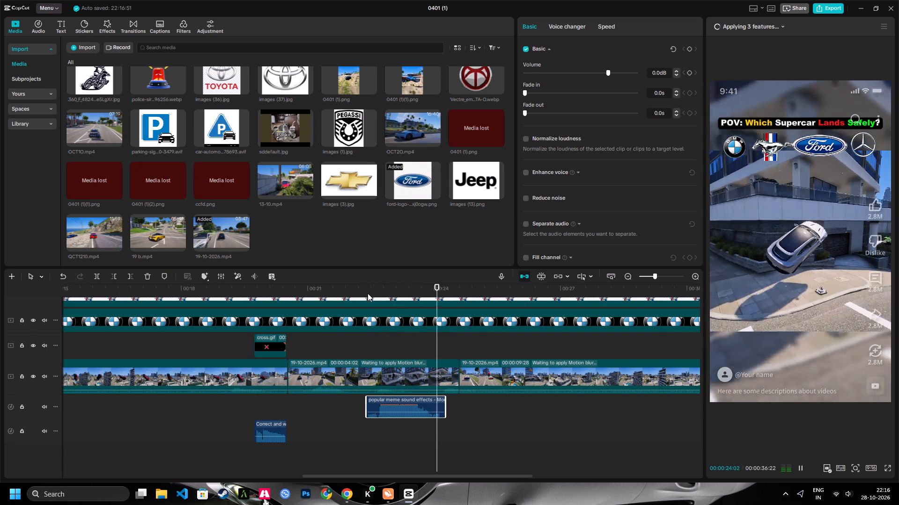
key("space")
Copy the cross.gif and its sound effect from the red car's clip and paste them at 00:00:24:09.
left_click(265, 344, "ctrl")
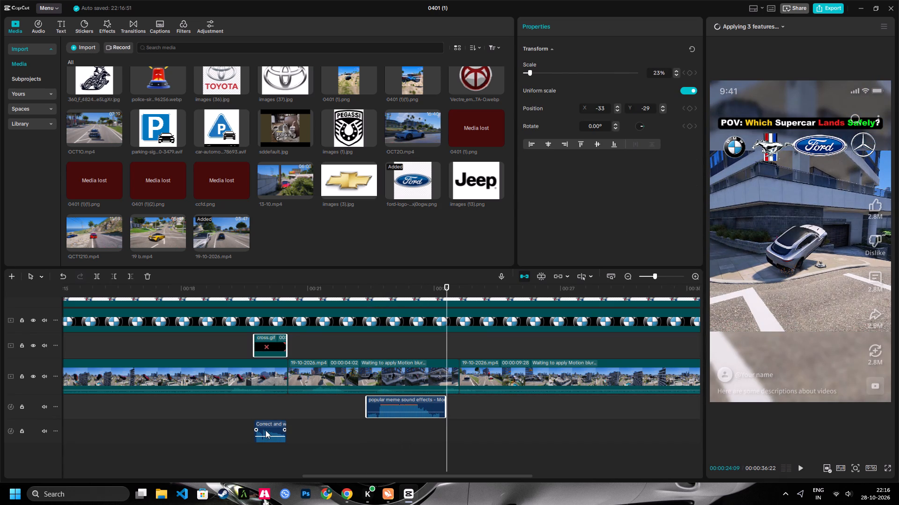
left_click(265, 430)
left_click(270, 352)
double_click(270, 352)
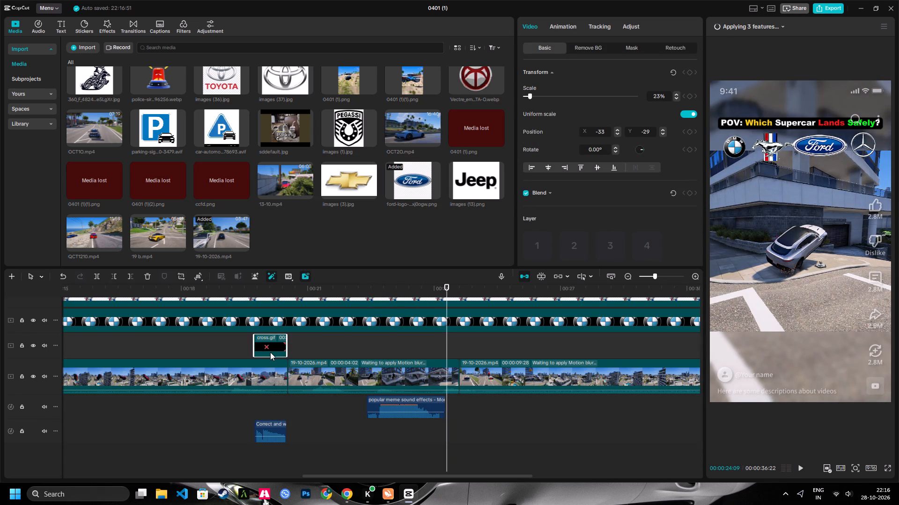
left_click(272, 423, "ctrl")
key("ctrl+c")
key("ctrl+c")
key("ctrl+v")
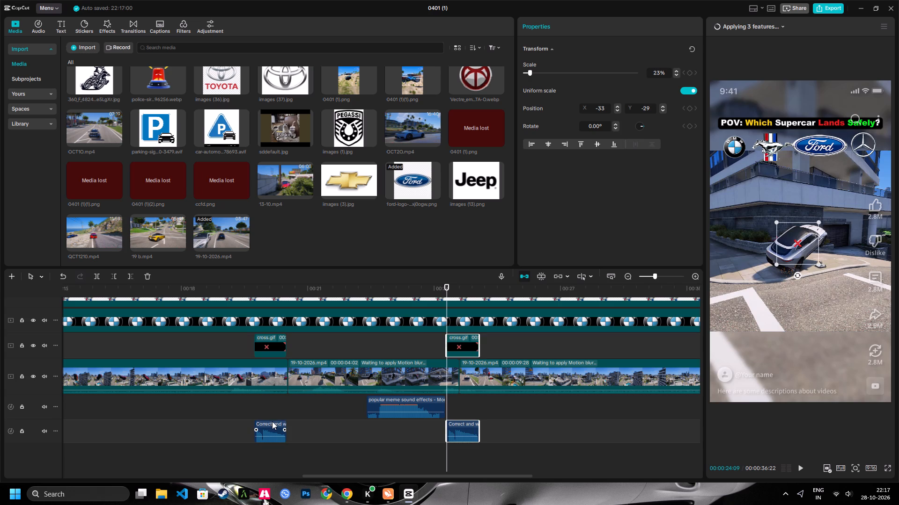
Move the pasted cross.gif and sound about half a second earlier so they end with the silver car's clip, and check playback.
key("space")
key("space")
left_click_drag(459, 349, 438, 350)
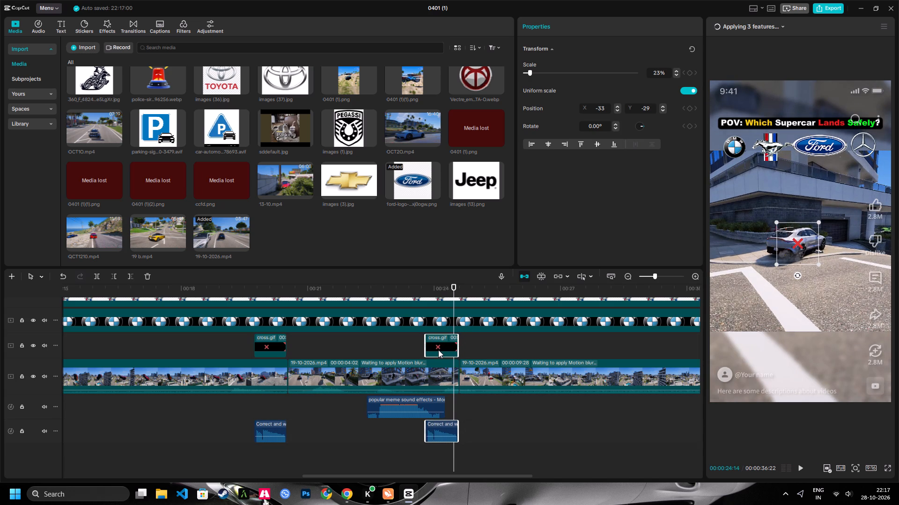
left_click_drag(438, 350, 438, 350)
left_click(420, 289)
key("space")
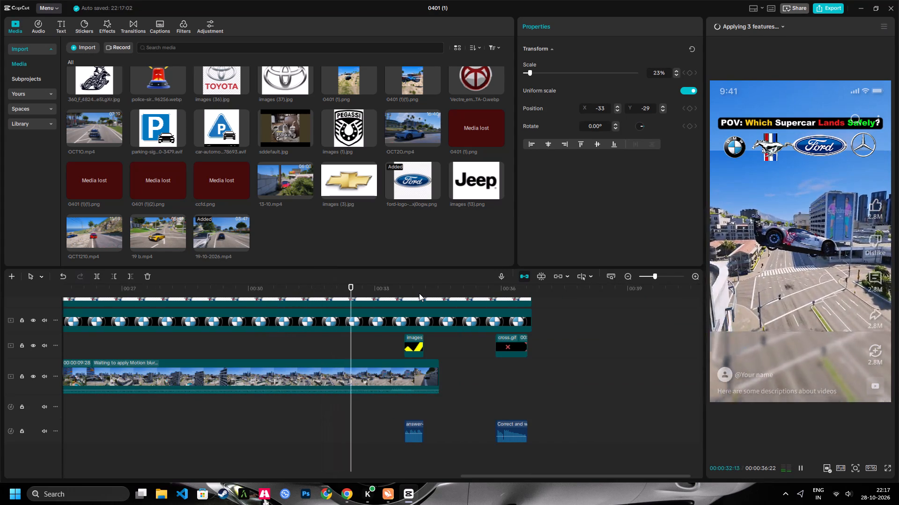
Review the final check mark and delete the leftover cross.gif and its sound past the end of the last clip, at about 36 seconds.
key("space")
key("space")
key("space")
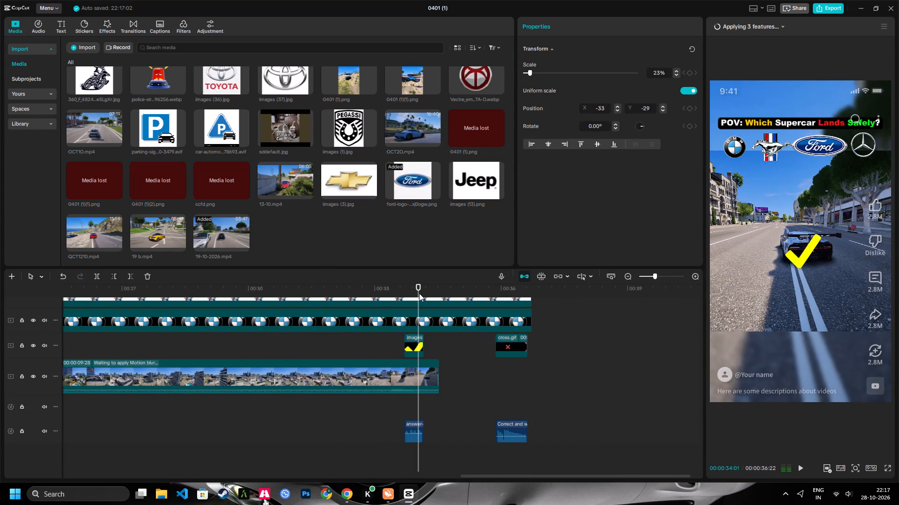
key("space")
key("space")
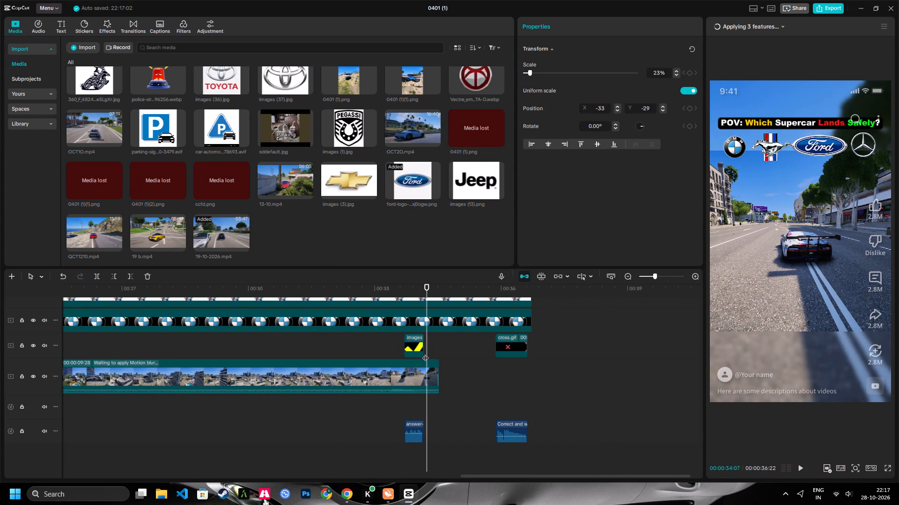
left_click(424, 291)
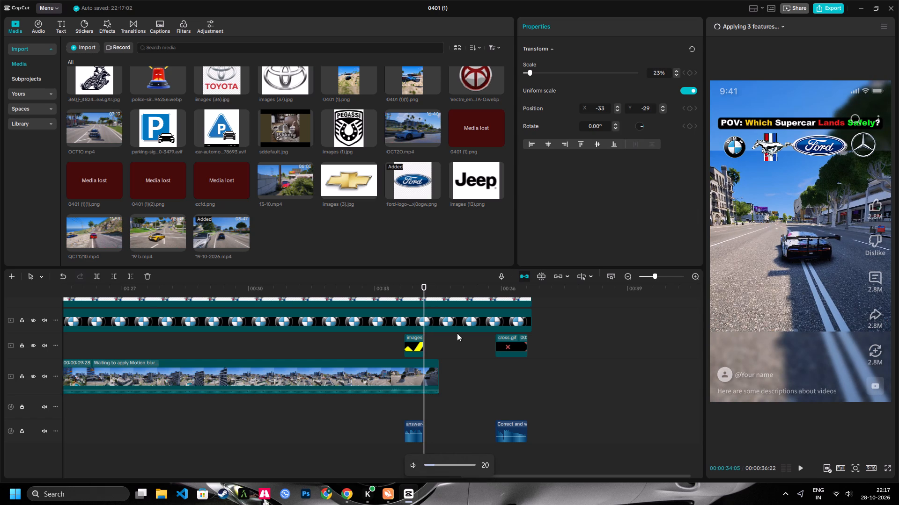
left_click(515, 351)
key("Delete")
left_click(509, 423)
key("Delete")
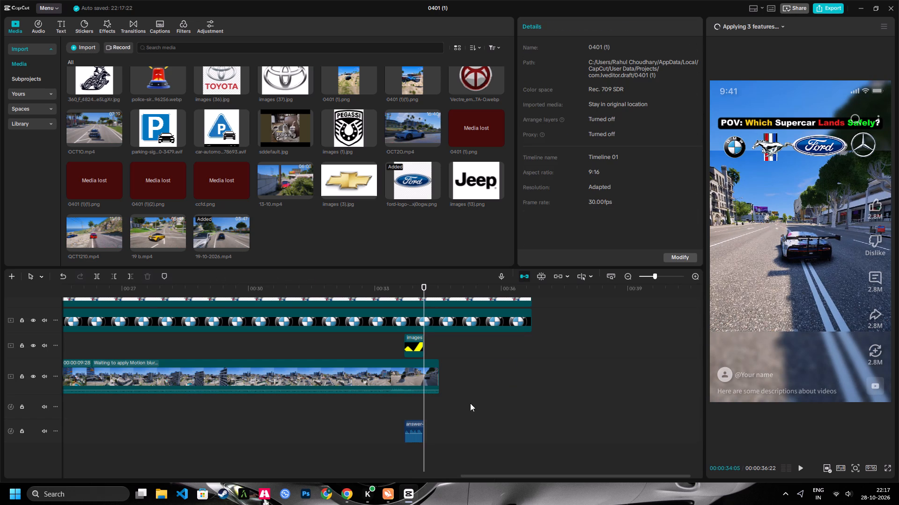
Trim the last car clip, the four logo overlays, the title text and the effect layer to end at 00:00:34:05.
left_click_drag(468, 402, 425, 251)
scroll(434, 326, "up", 8)
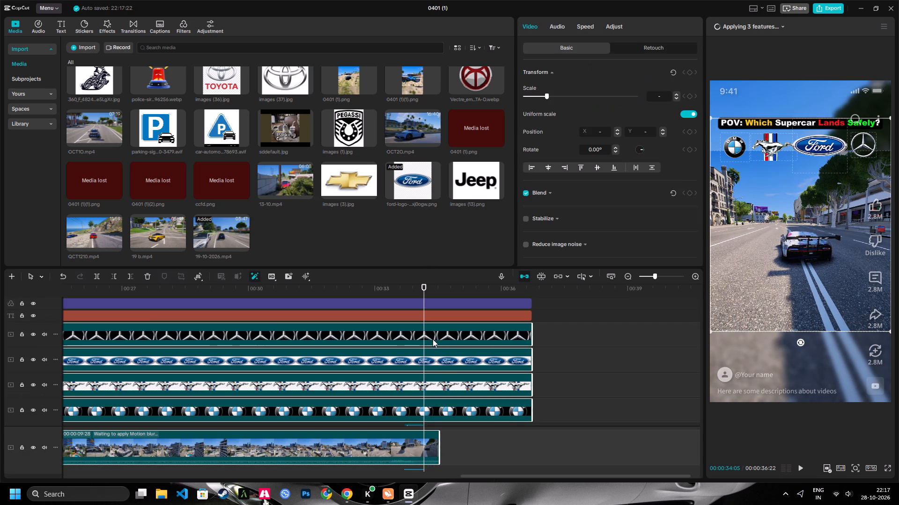
left_click_drag(467, 463, 408, 248)
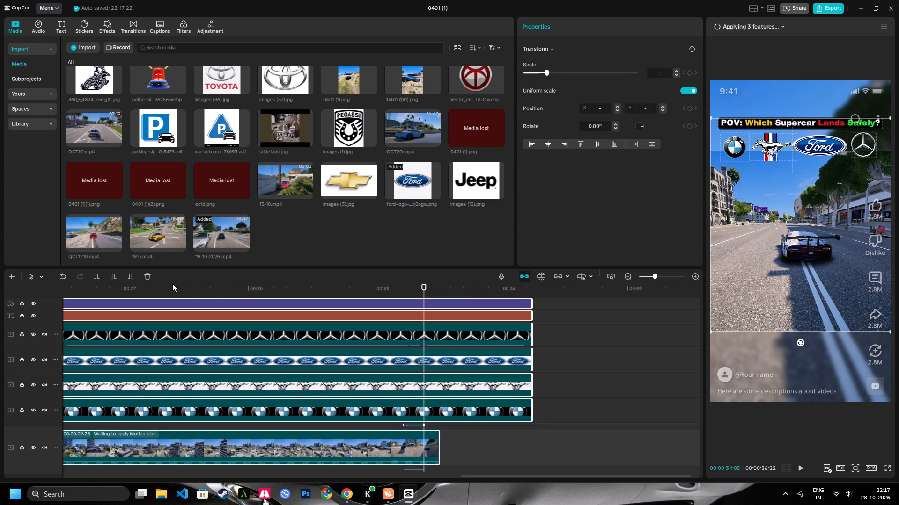
left_click(129, 275)
Play the whole video from the beginning to review the cuts, marks and sound timing.
key("shift+z")
key("space")
scroll(391, 342, "down", 6)
key("space")
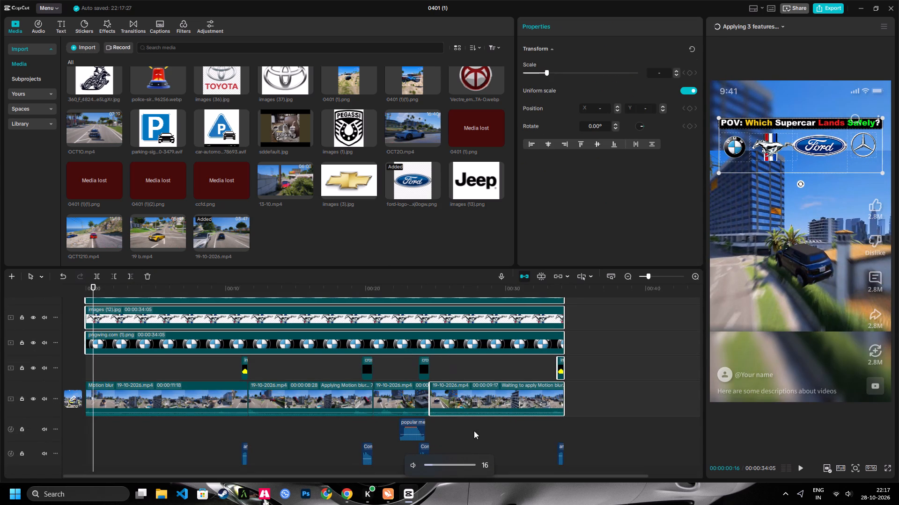
key("space")
scroll(339, 403, "down", 4)
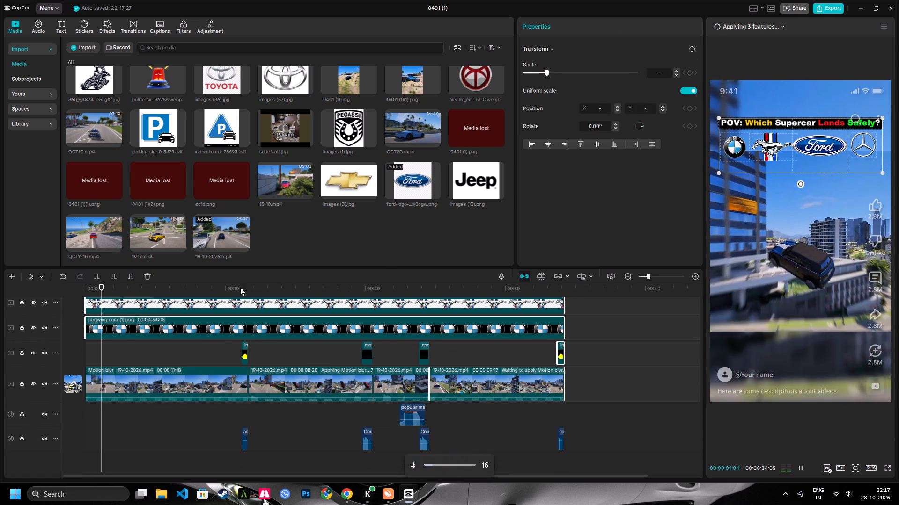
key("space")
key("space")
left_click_drag(109, 284, 9, 303)
key("space")
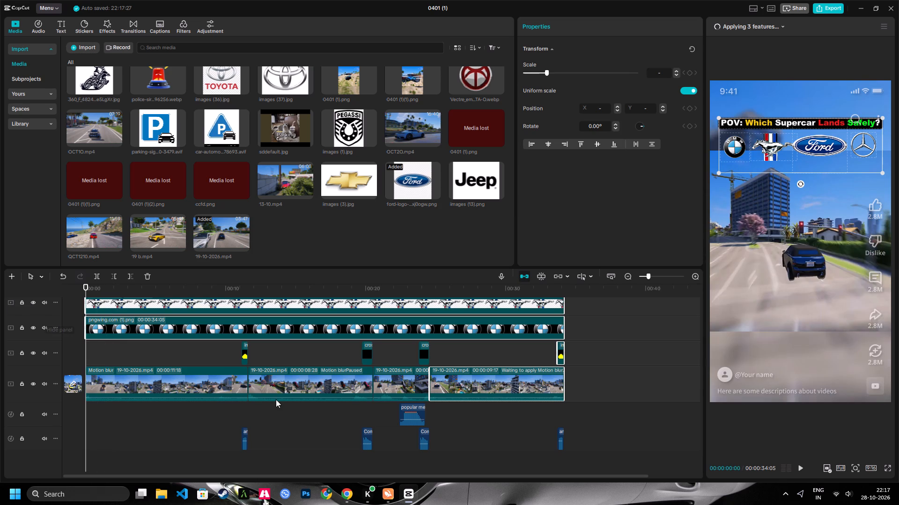
key("space")
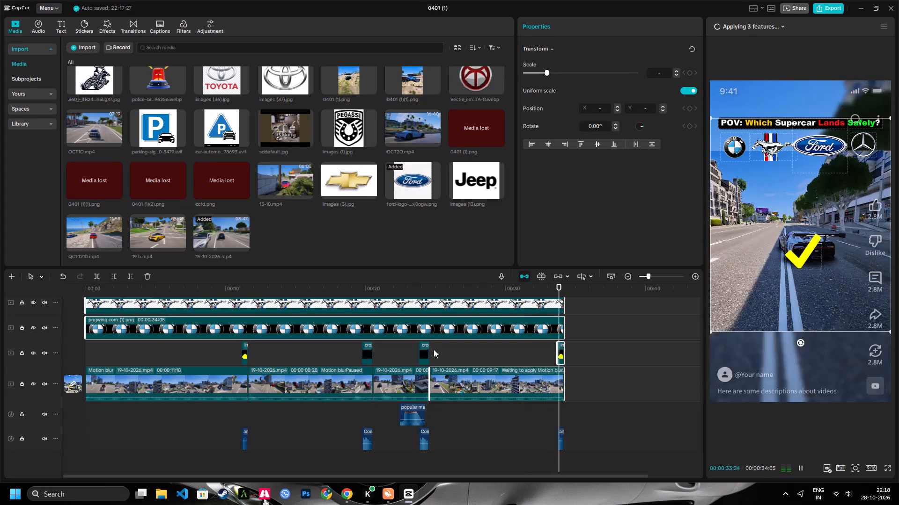
Return to the start of the video and delete the four brand logo overlays: BMW, Mustang, Ford and Mercedes.
key("space")
key("space")
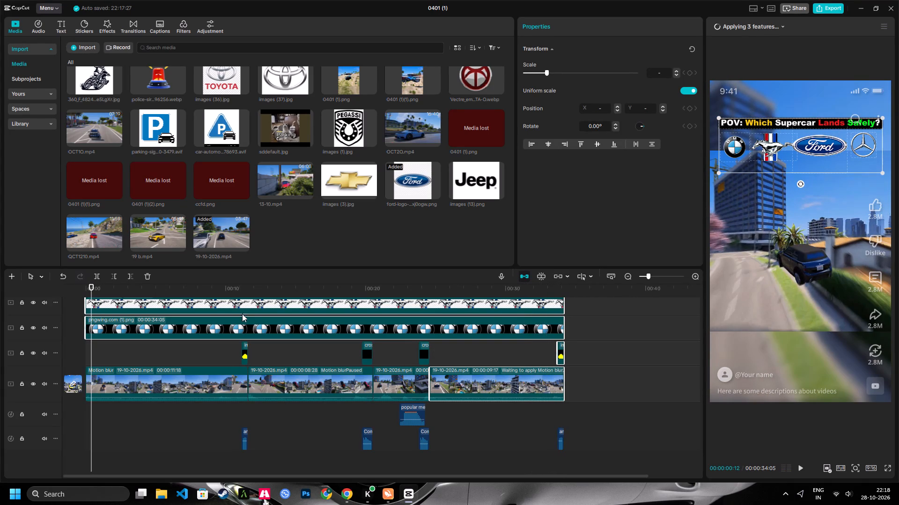
left_click_drag(91, 290, 71, 296)
scroll(152, 359, "up", 4)
left_click(195, 359)
key("Delete")
left_click(190, 349)
key("Delete")
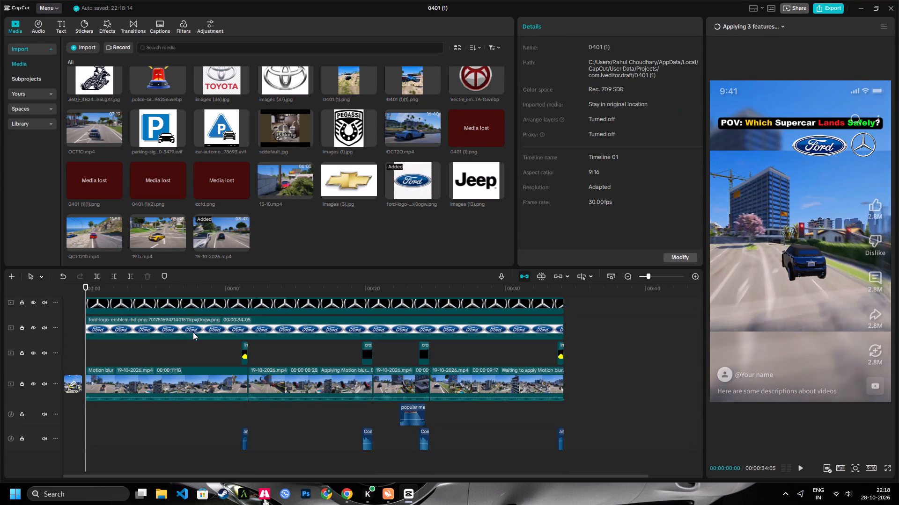
left_click(193, 331)
key("Delete")
left_click(188, 310)
left_click(187, 330)
key("Delete")
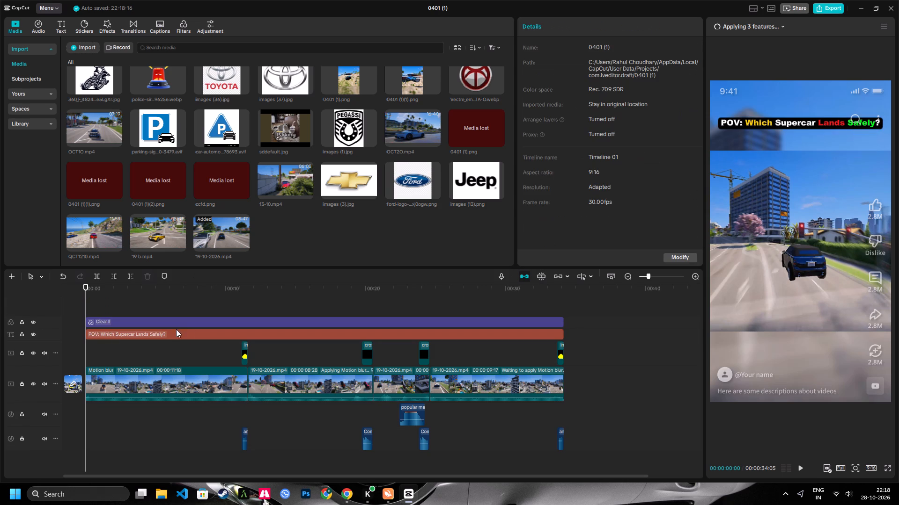
Review the first car's jump and look through the media library for a replacement logo.
key("space")
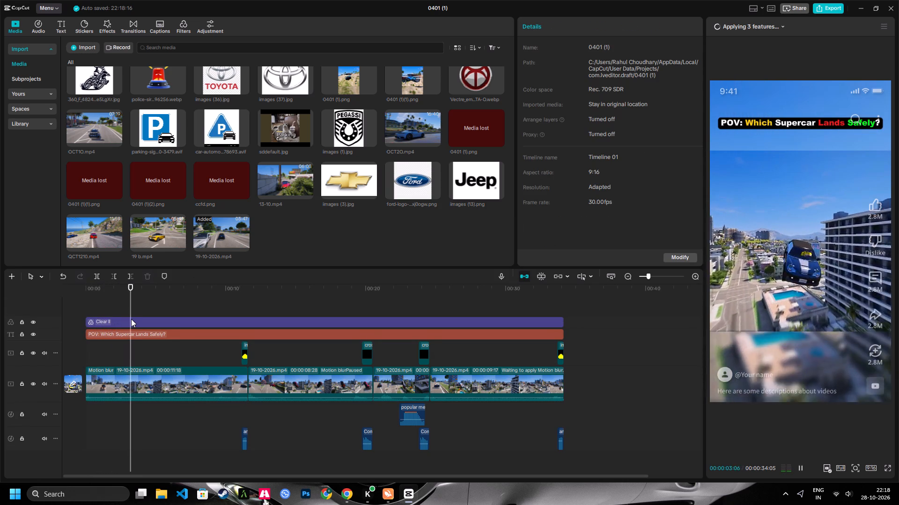
key("space")
left_click_drag(108, 291, 46, 290)
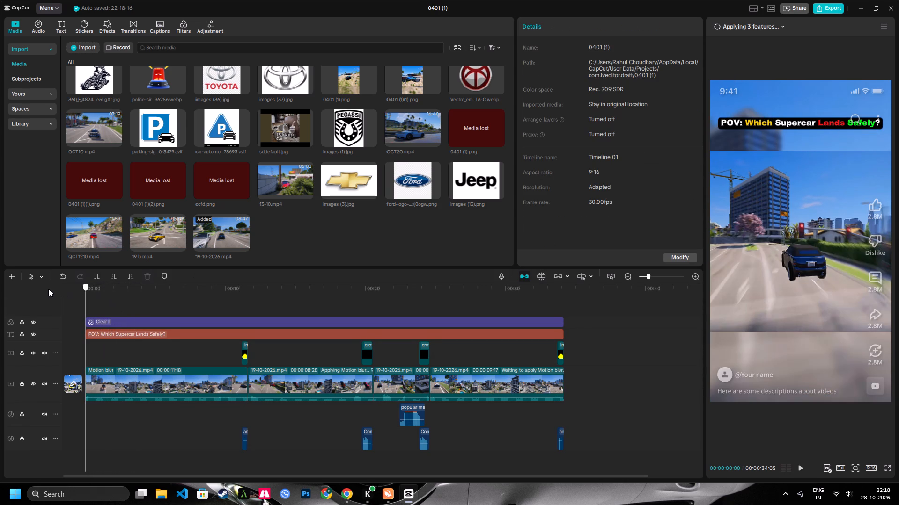
scroll(263, 193, "up", 3)
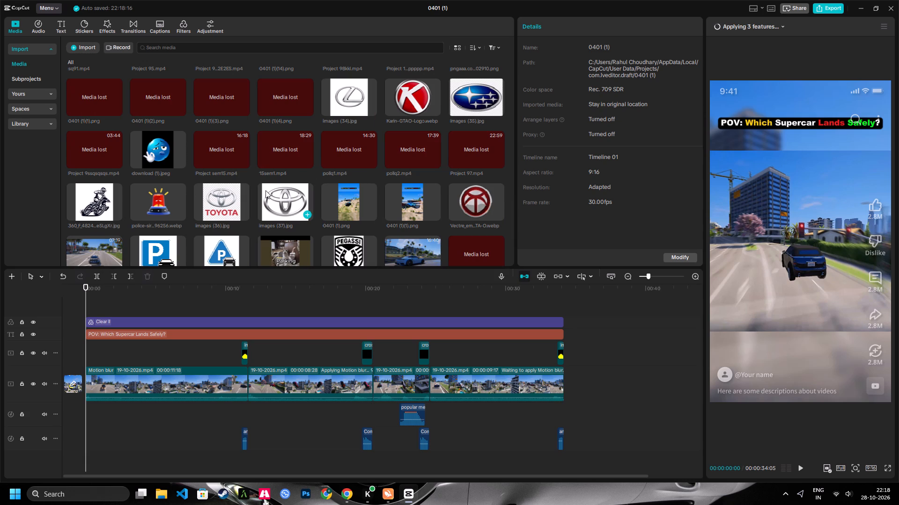
scroll(265, 190, "up", 3)
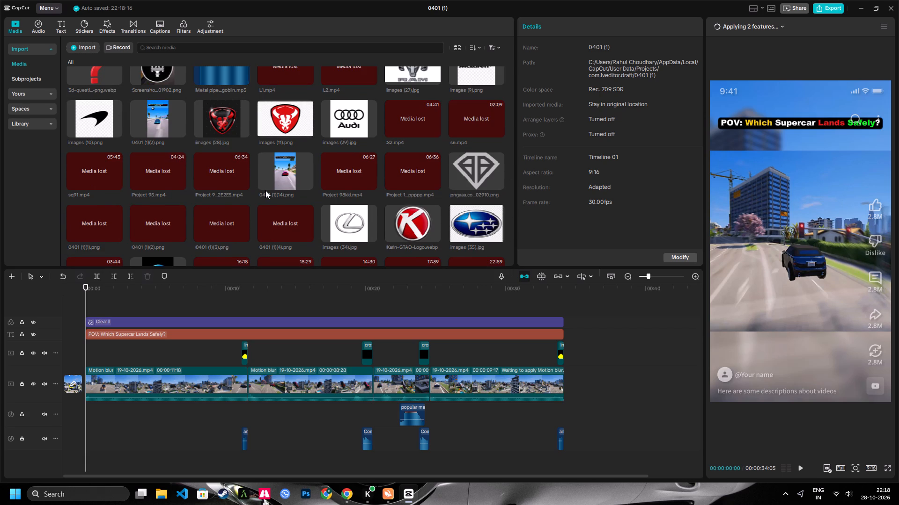
scroll(265, 190, "up", 2)
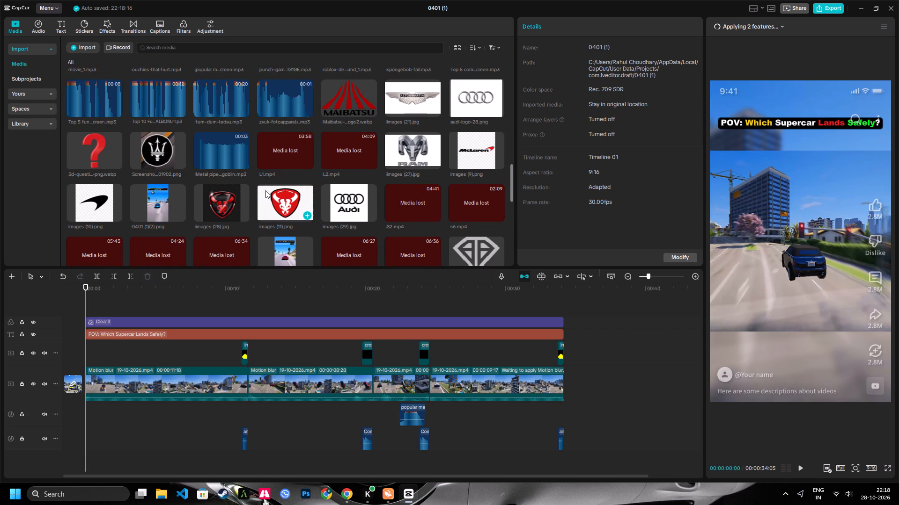
scroll(265, 190, "up", 3)
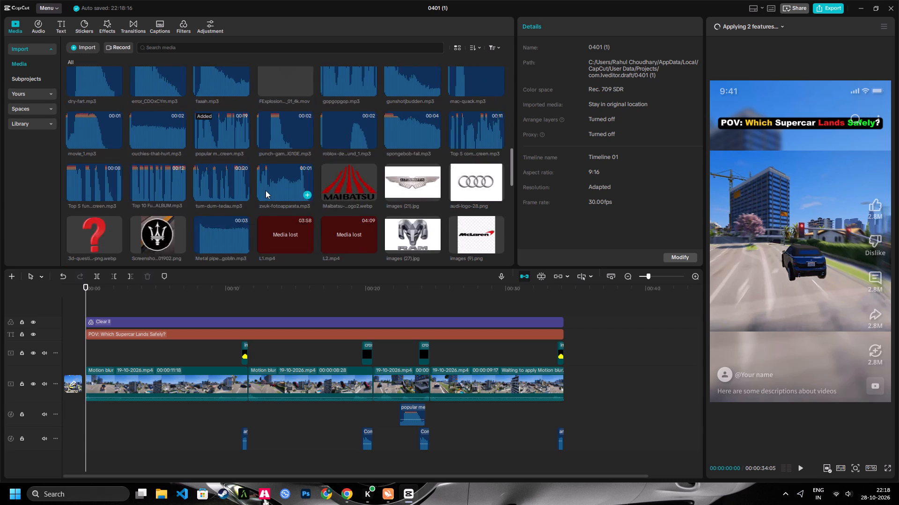
scroll(265, 190, "up", 5)
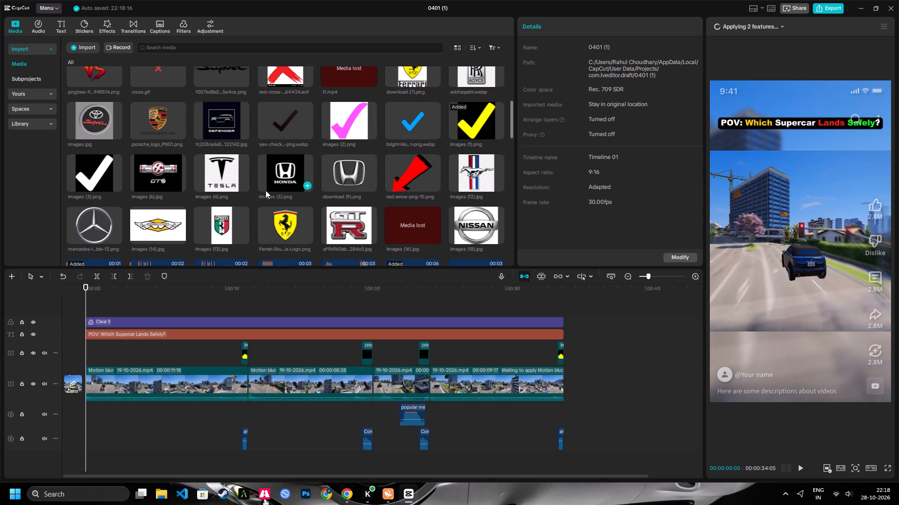
scroll(265, 190, "up", 4)
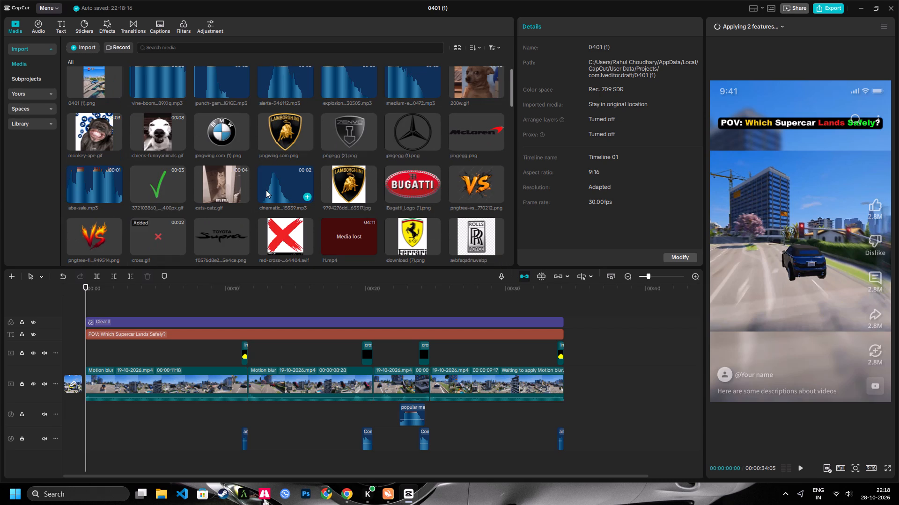
scroll(266, 190, "down", 10)
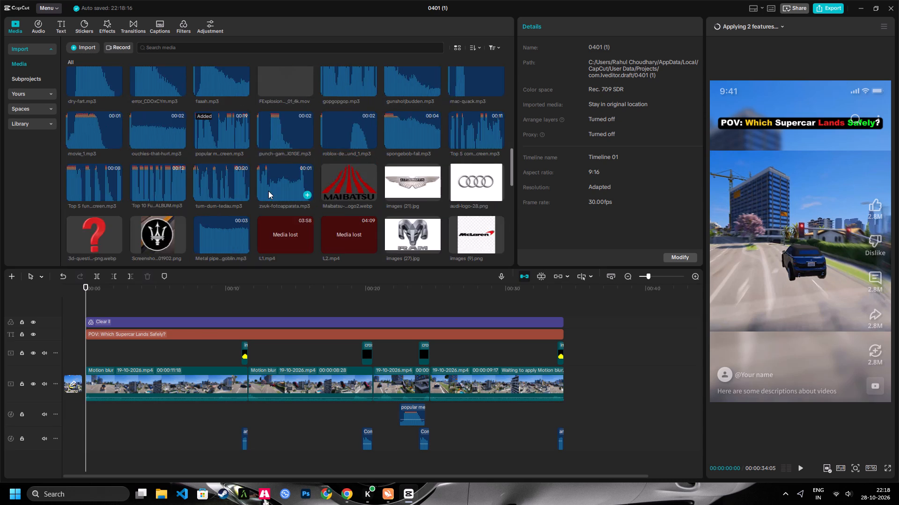
scroll(268, 191, "down", 6)
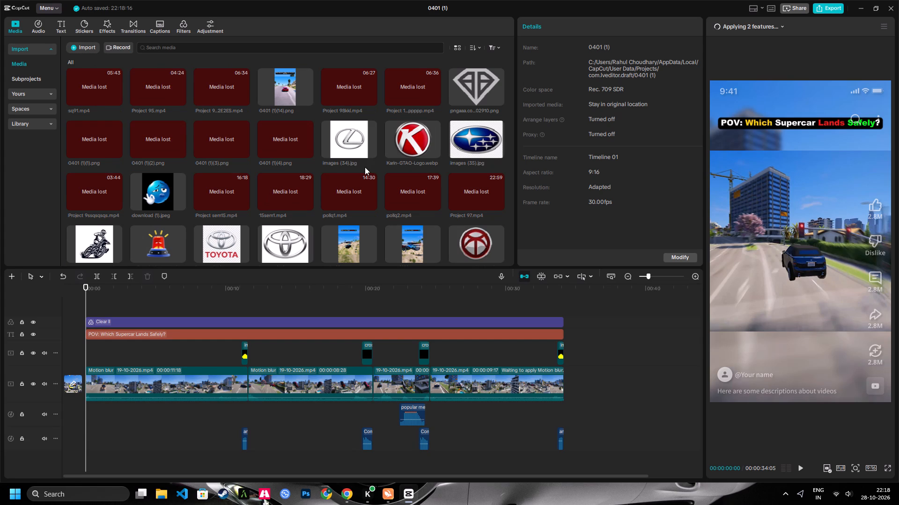
scroll(365, 167, "down", 4)
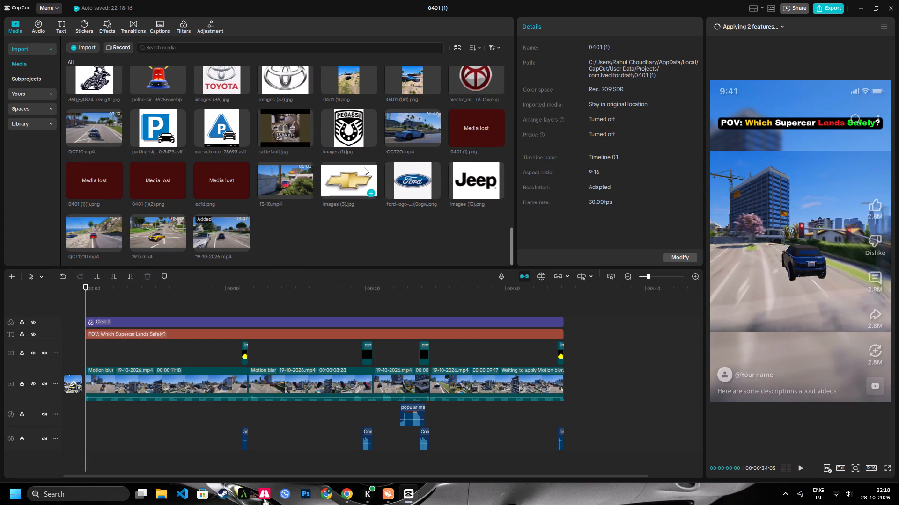
scroll(364, 167, "up", 2)
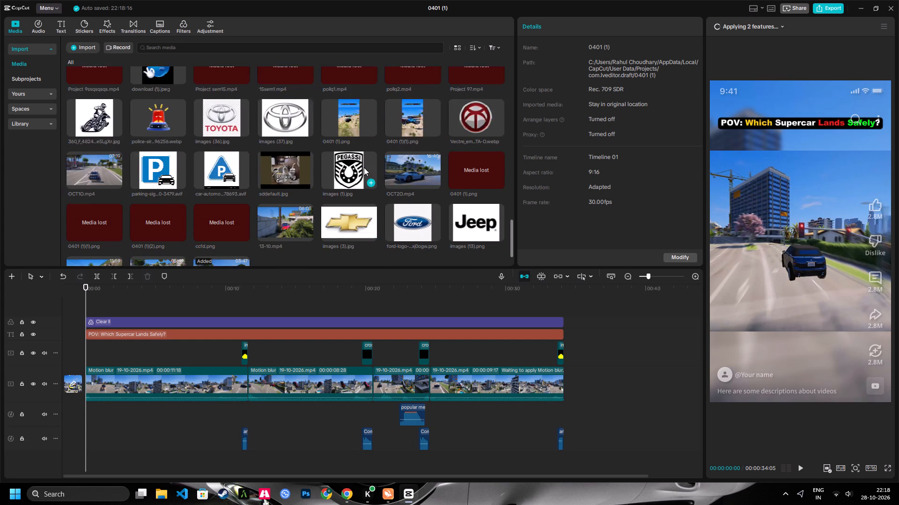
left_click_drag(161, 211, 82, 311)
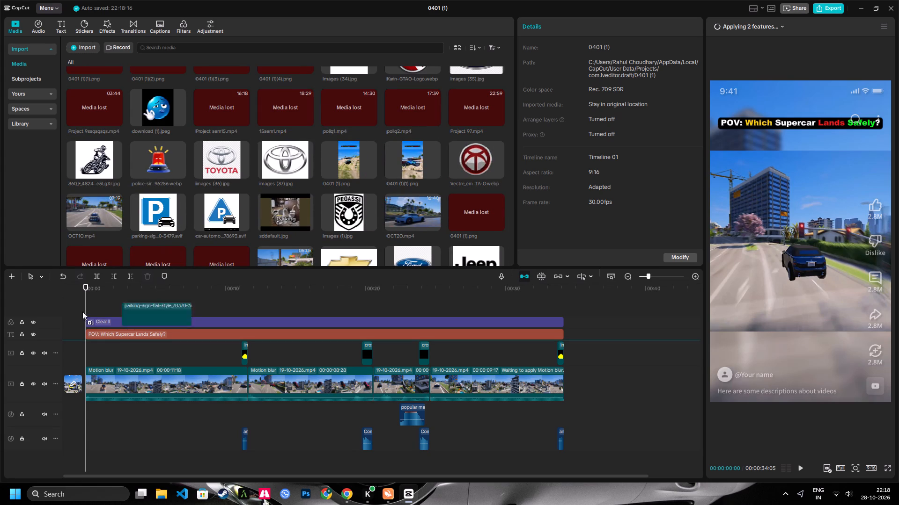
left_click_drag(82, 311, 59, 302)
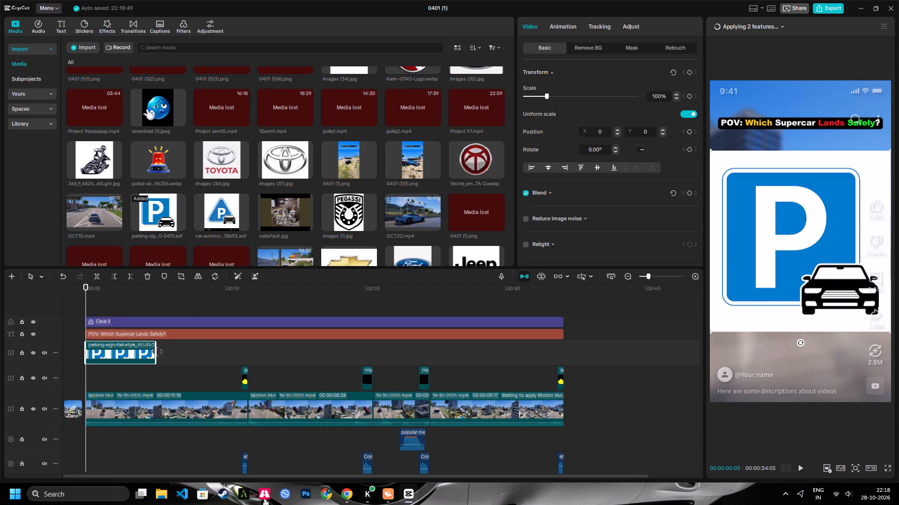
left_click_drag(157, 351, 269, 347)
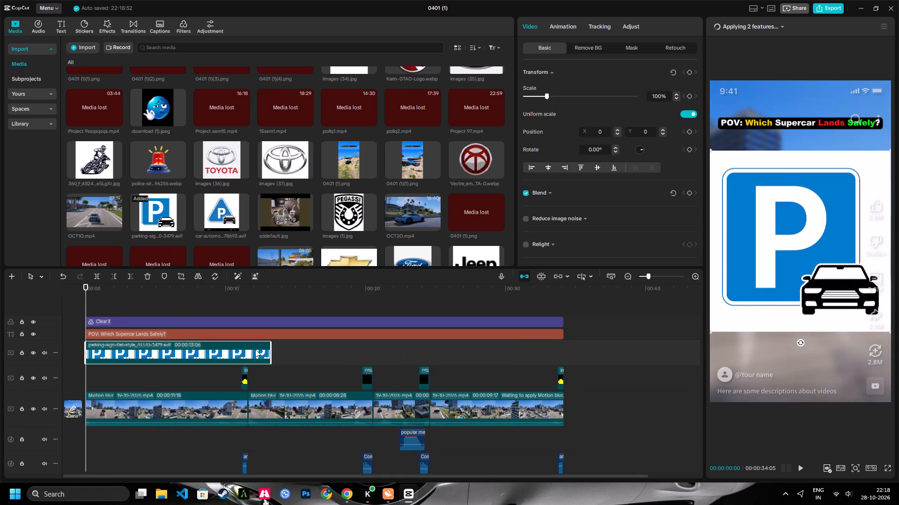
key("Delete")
Overlay the grey diamond-shaped logo from the start to 00:00:34:05, scaled to 14% and placed under the title at X -756, Y 1052.
scroll(418, 207, "up", 2)
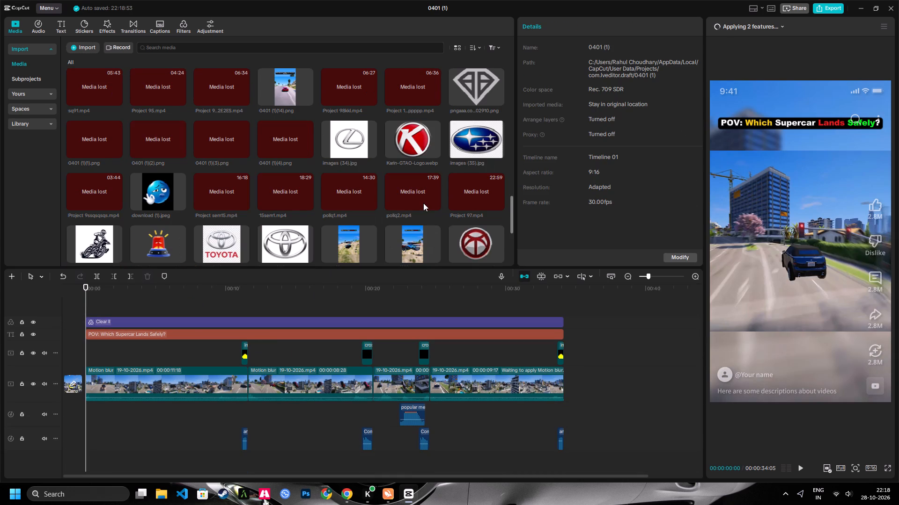
left_click_drag(450, 83, 463, 97)
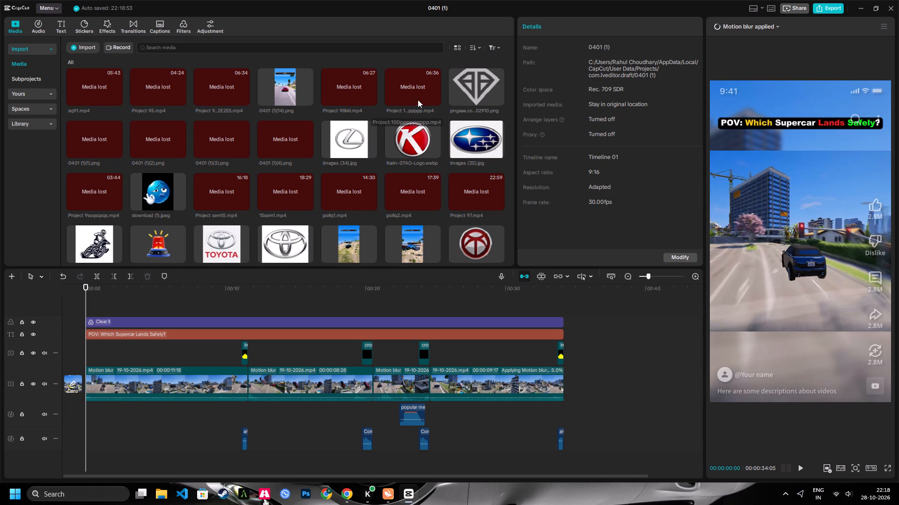
left_click_drag(467, 91, 52, 302)
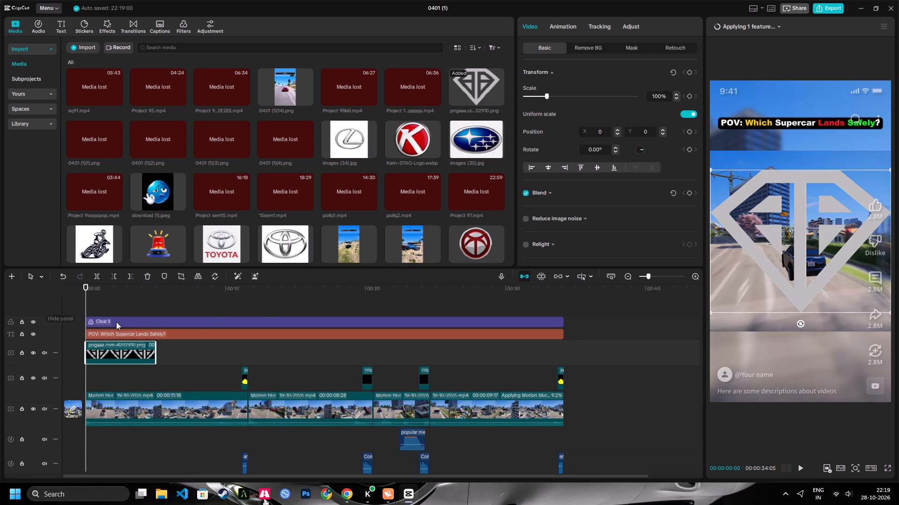
left_click_drag(156, 353, 563, 343)
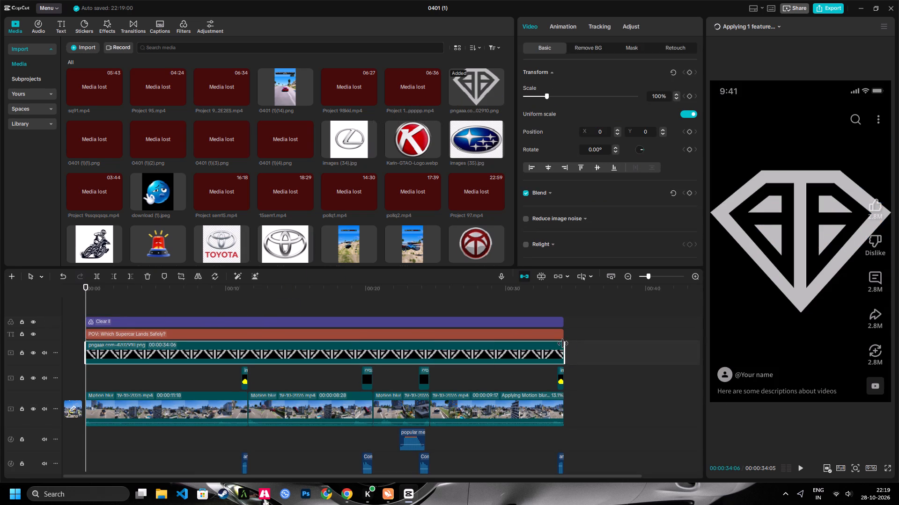
left_click_drag(563, 343, 562, 343)
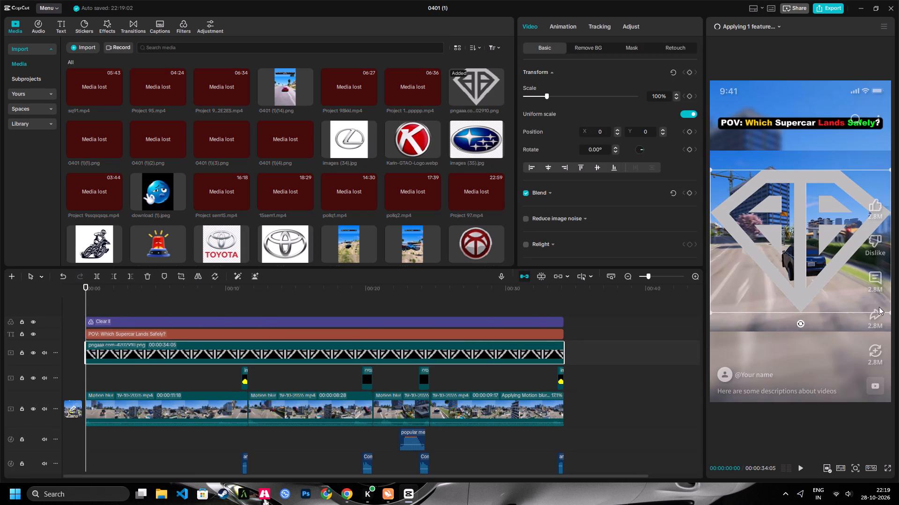
left_click_drag(888, 313, 766, 256)
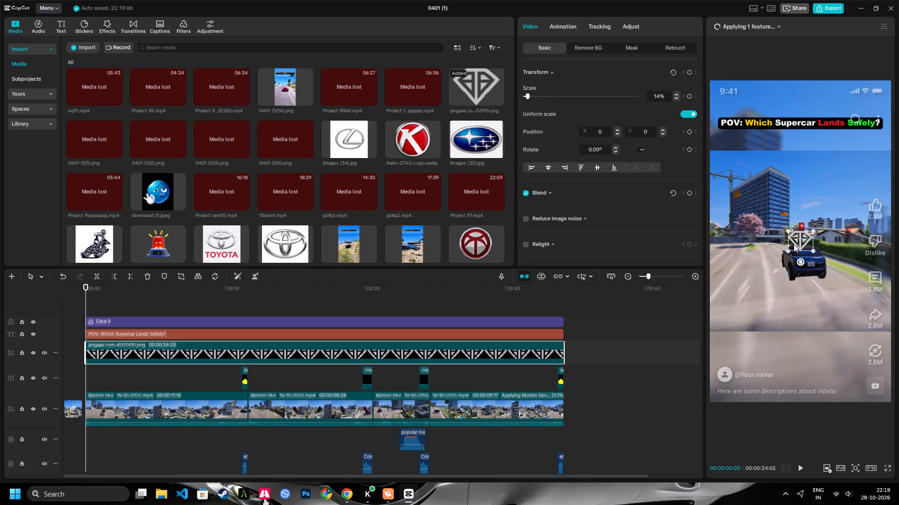
left_click_drag(799, 240, 735, 152)
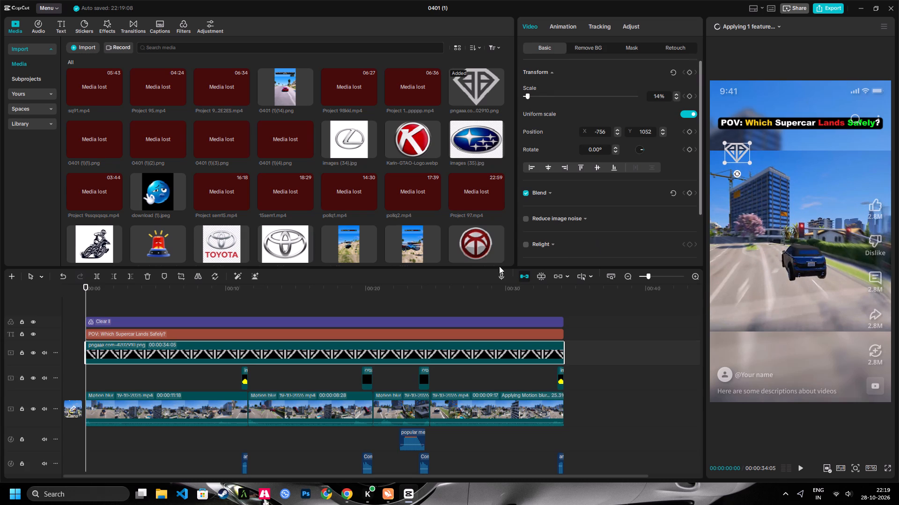
Overlay the Audi logo images (29).jpg from the video's start with a duration of 00:00:34:25, and remove its white background.
left_click(293, 288)
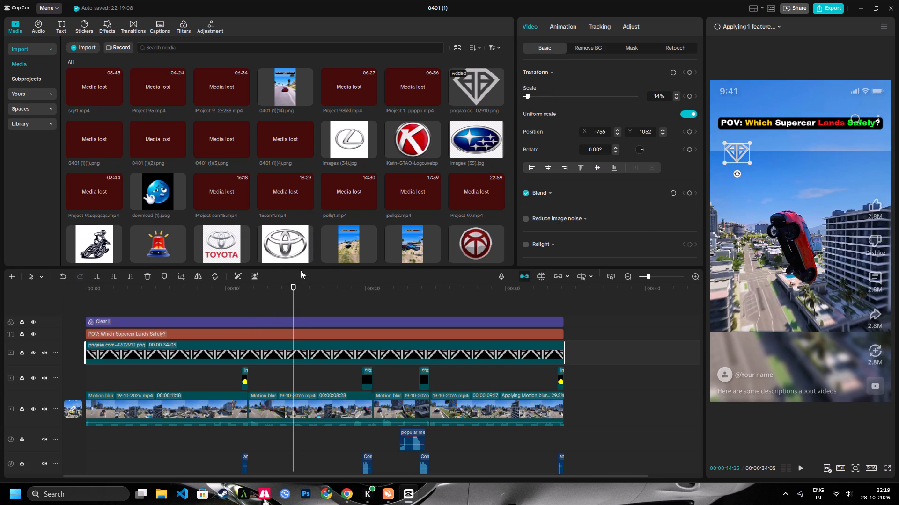
scroll(400, 176, "down", 7)
scroll(361, 186, "up", 7)
left_click_drag(343, 158, 343, 181)
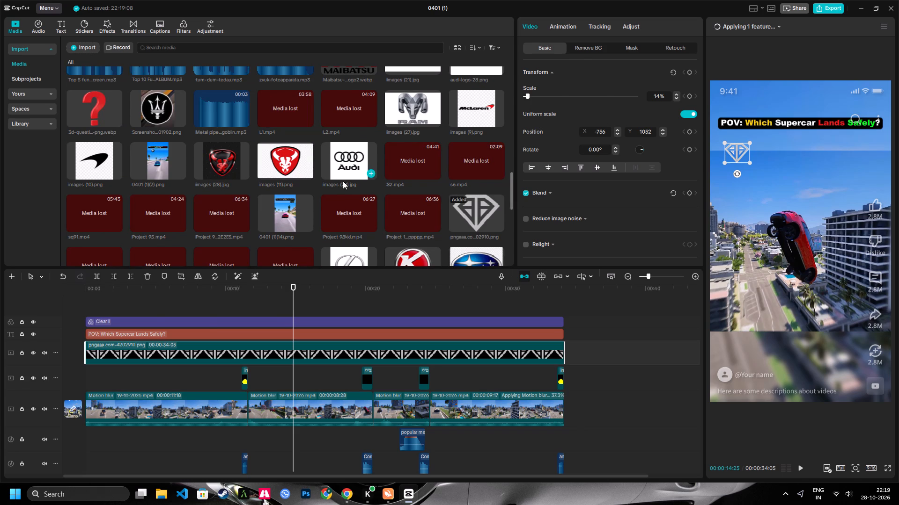
left_click_drag(343, 181, 66, 303)
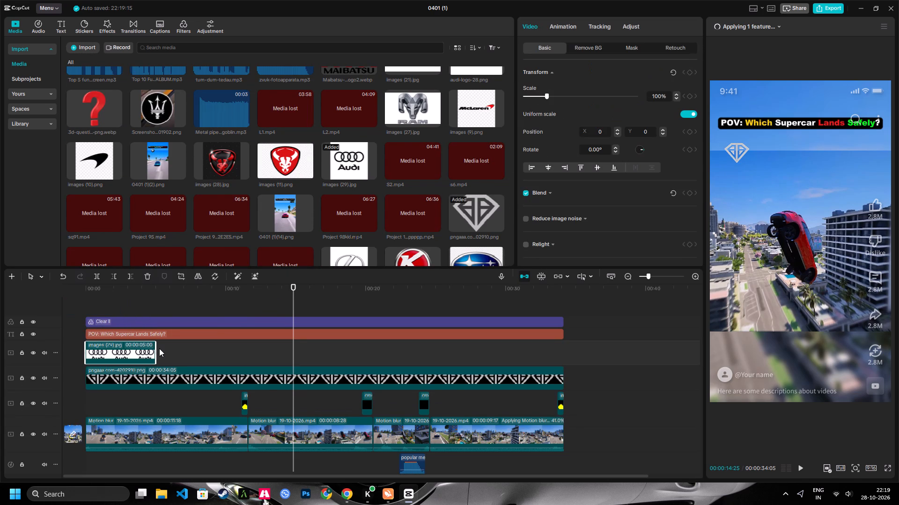
left_click_drag(156, 352, 571, 345)
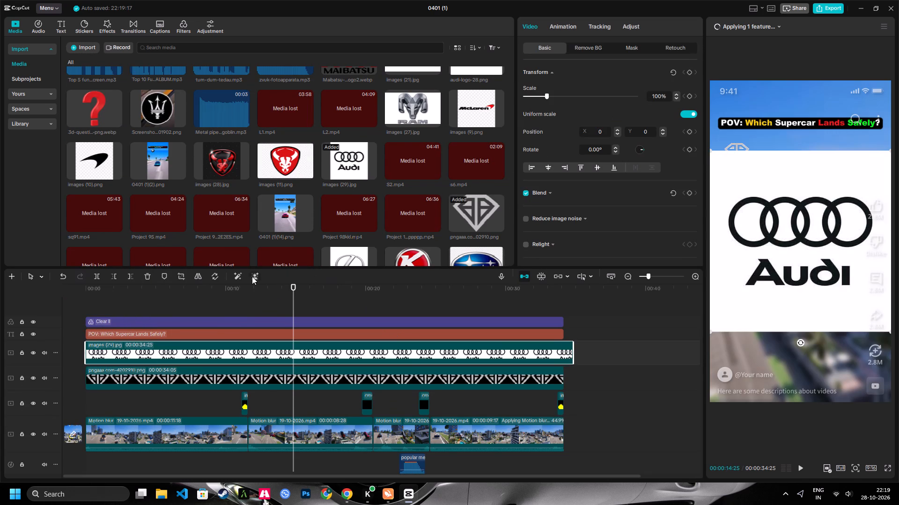
left_click(253, 275)
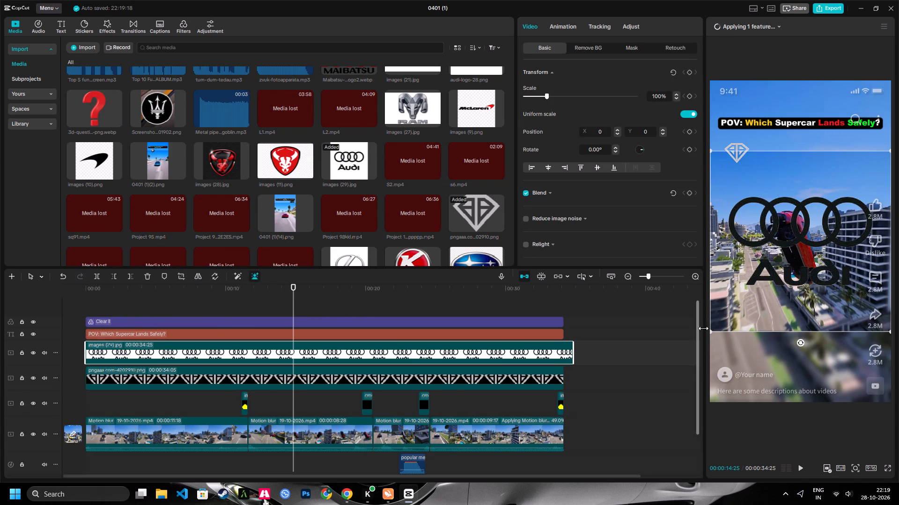
Scale the Audi logo to 24% and place it beside the diamond logo at X -310, Y 1074.
left_click_drag(710, 332, 770, 242)
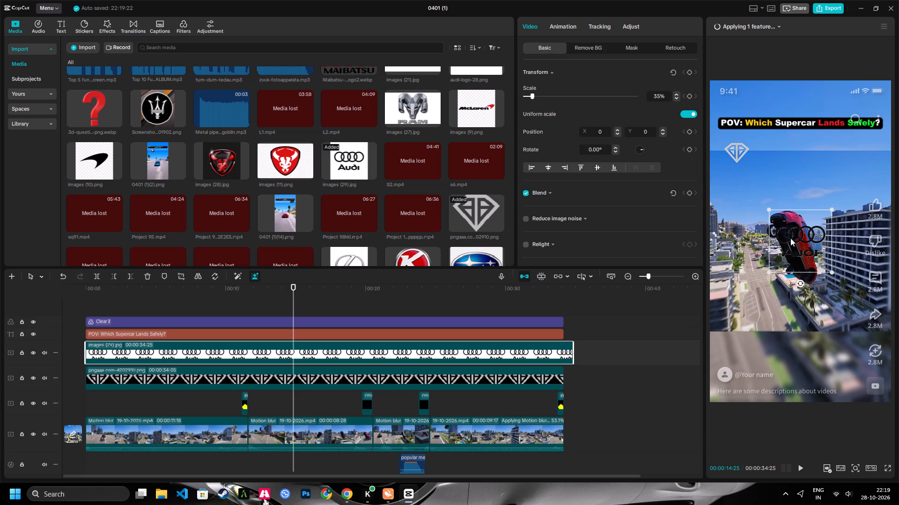
left_click_drag(790, 238, 769, 153)
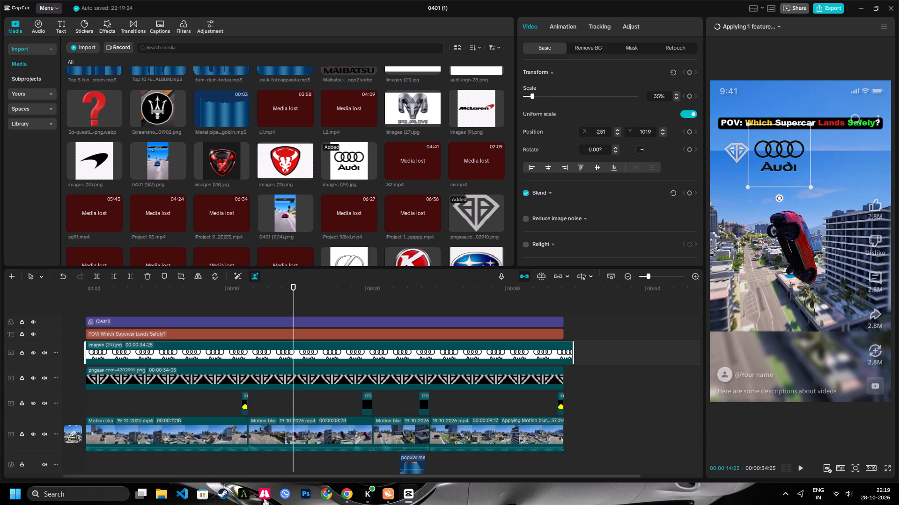
left_click_drag(748, 189, 761, 175)
left_click_drag(792, 164, 787, 159)
Overlay the Aston Martin logo images (21).jpg from the video's start with a duration of 00:00:35:03, and remove its white background.
left_click_drag(385, 289, 387, 291)
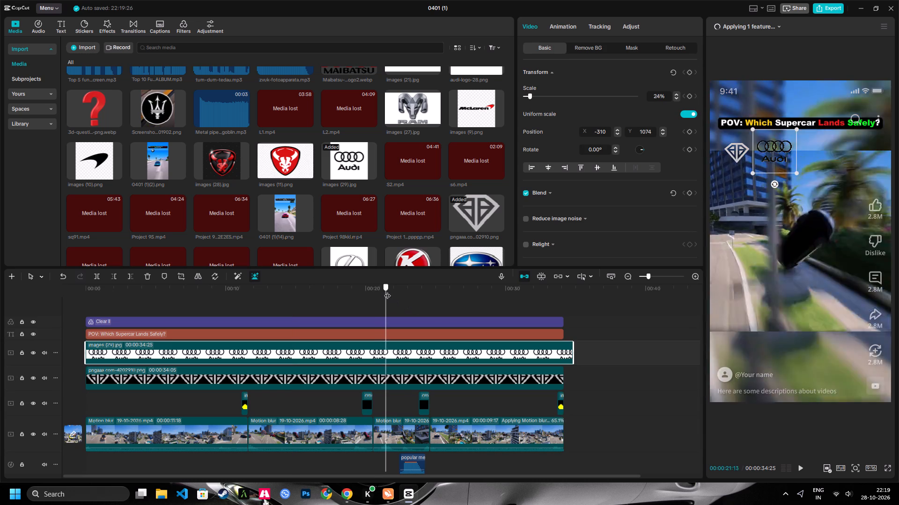
left_click_drag(387, 291, 403, 294)
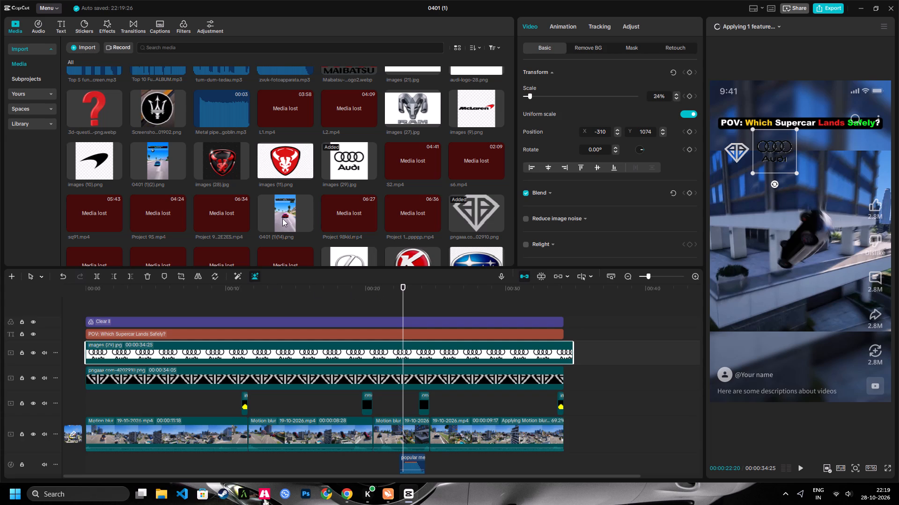
scroll(310, 201, "down", 3)
scroll(317, 195, "up", 6)
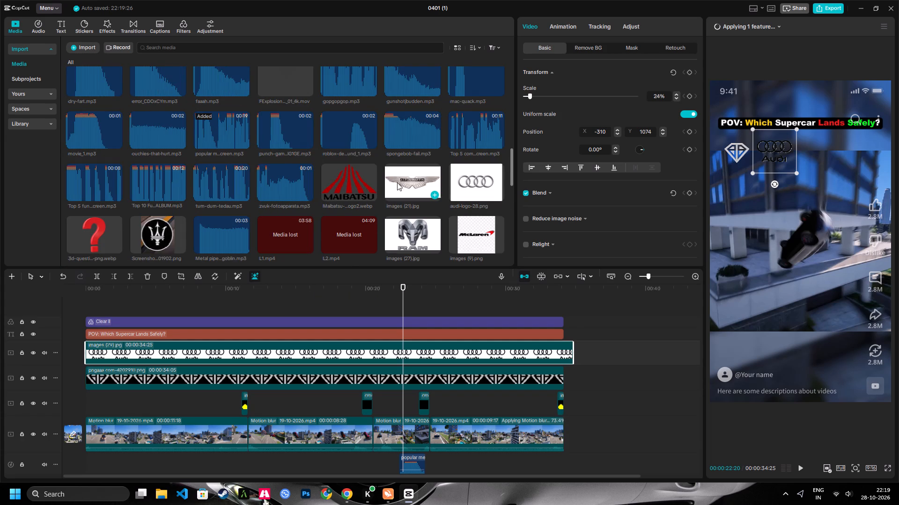
left_click_drag(400, 179, 78, 303)
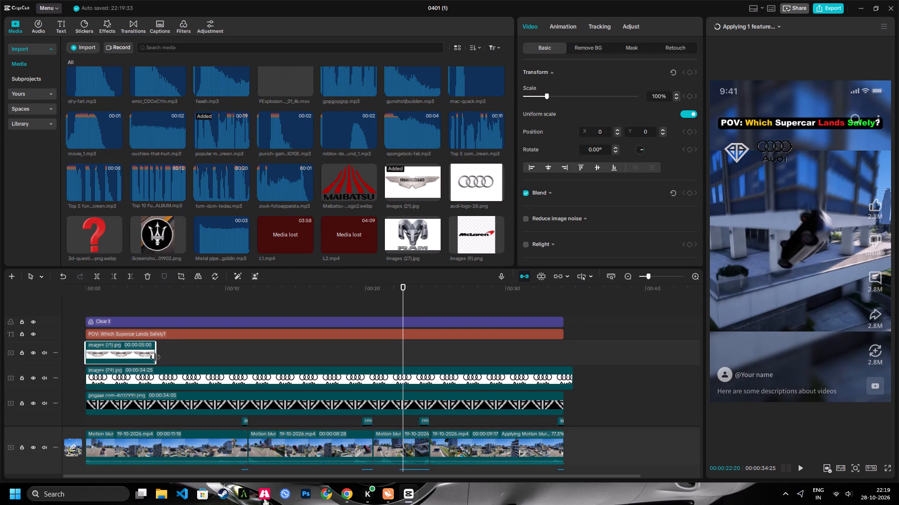
left_click_drag(154, 355, 575, 349)
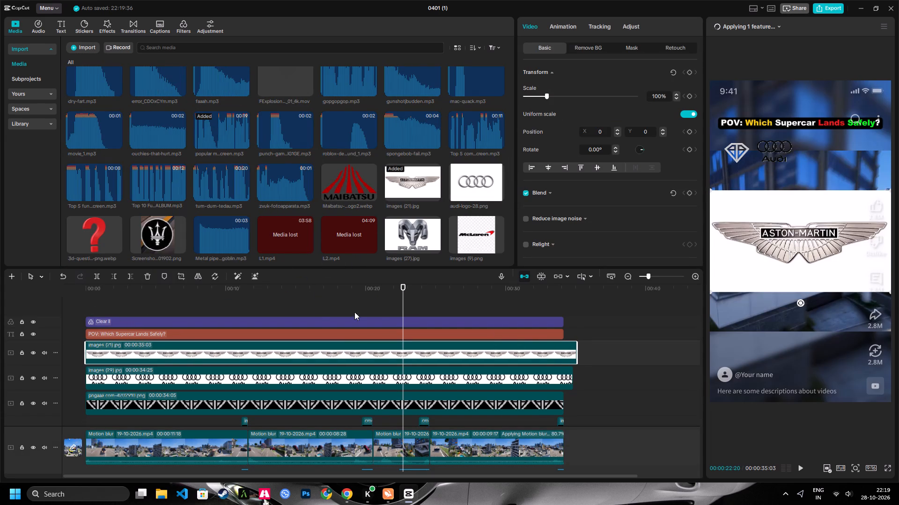
left_click(248, 277)
left_click(255, 274)
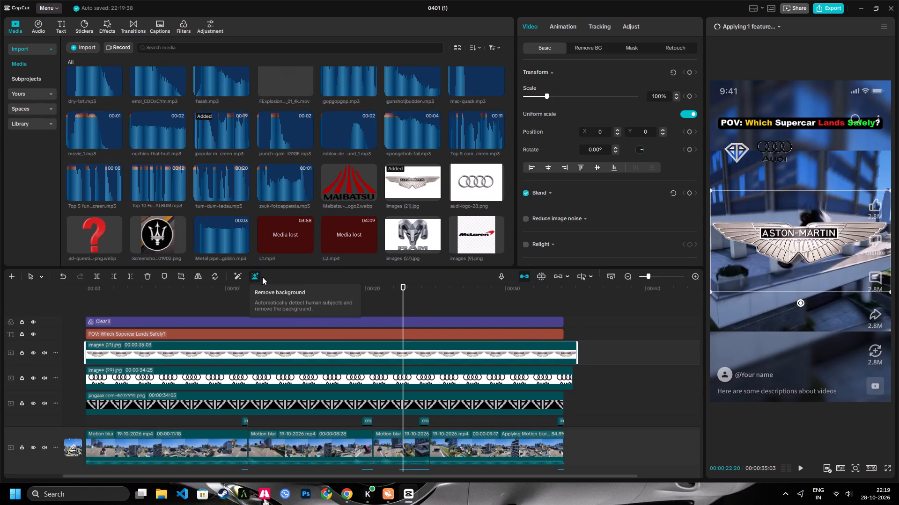
Scale the Aston Martin logo to 26% and place it beside the Audi logo at X 260, Y 1072.
left_click_drag(712, 292, 795, 245)
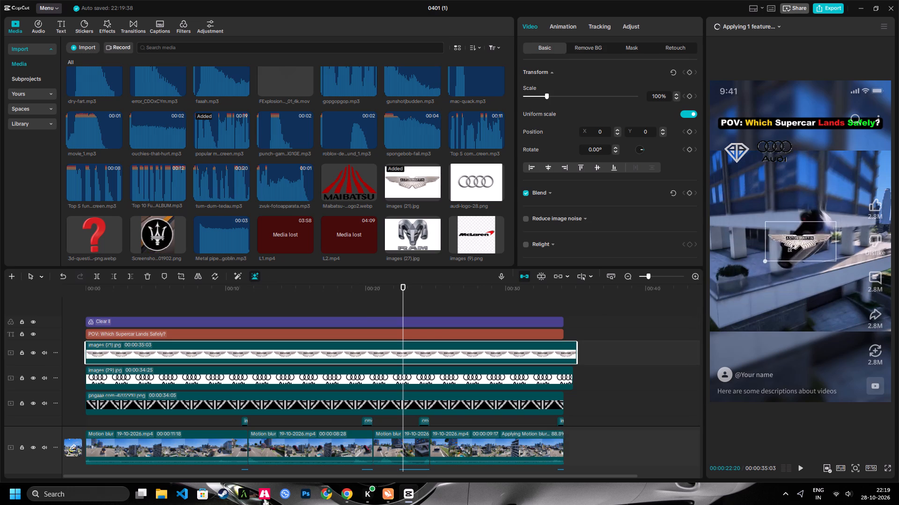
left_click_drag(795, 245, 810, 241)
left_click_drag(809, 240, 826, 149)
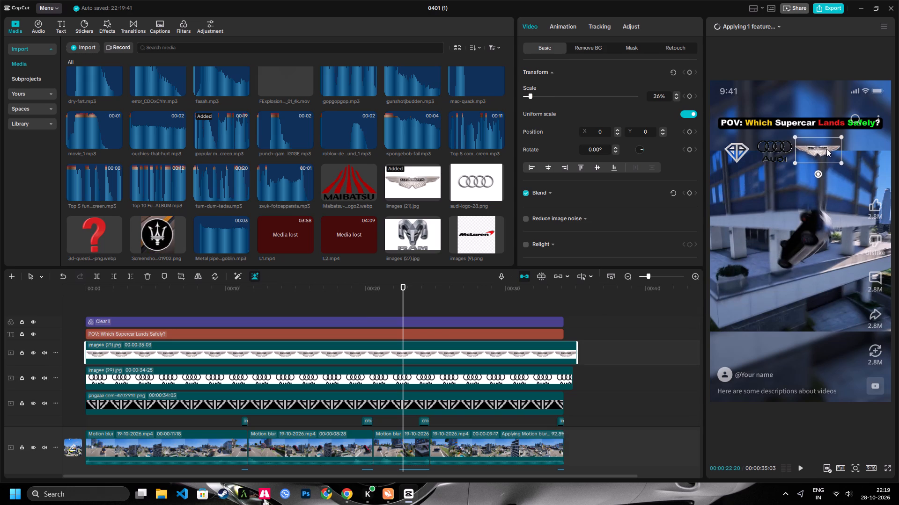
left_click_drag(826, 149, 830, 151)
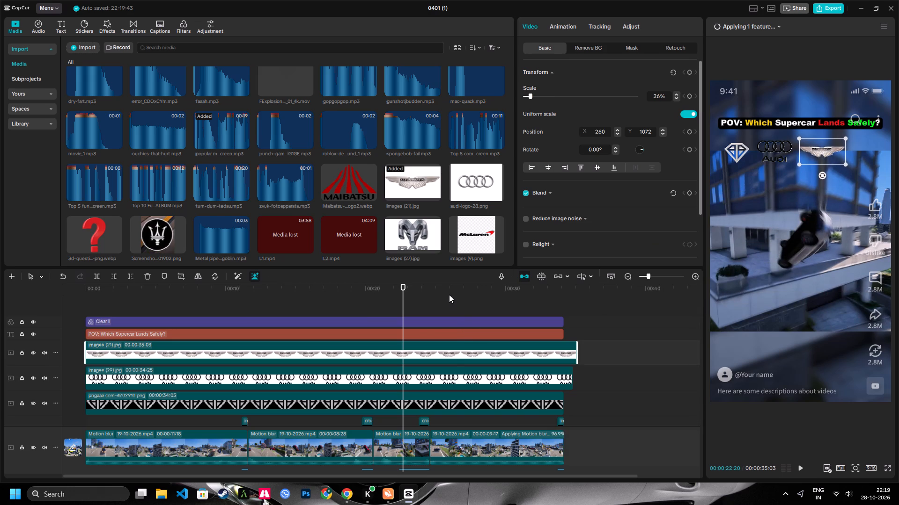
Overlay the Bugatti_Logo (1).png image from the video's start with a duration of 00:00:36:12.
left_click_drag(449, 294, 472, 289)
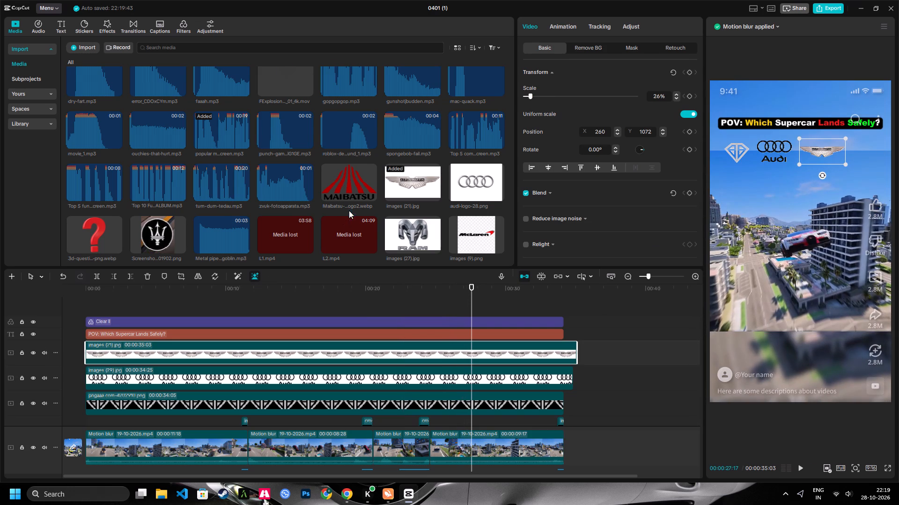
scroll(349, 210, "up", 11)
left_click_drag(396, 190, 400, 227)
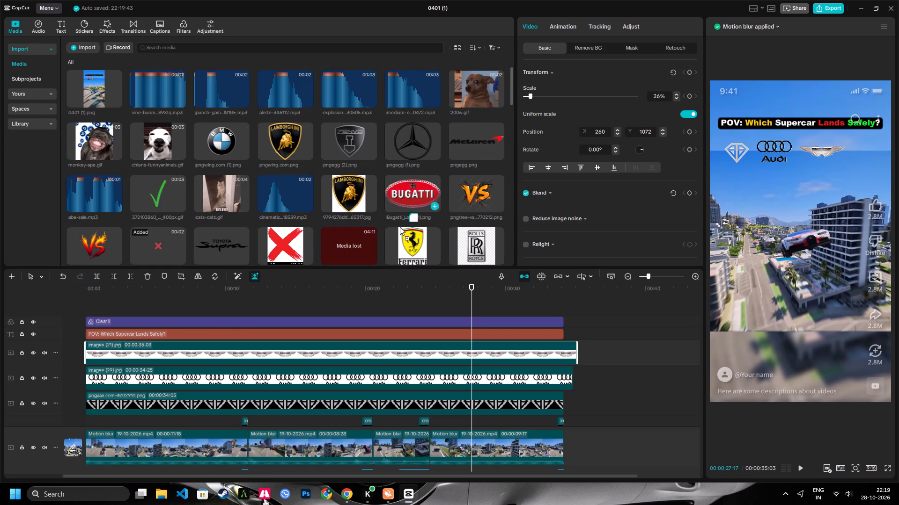
left_click_drag(400, 227, 75, 299)
left_click_drag(156, 349, 162, 352)
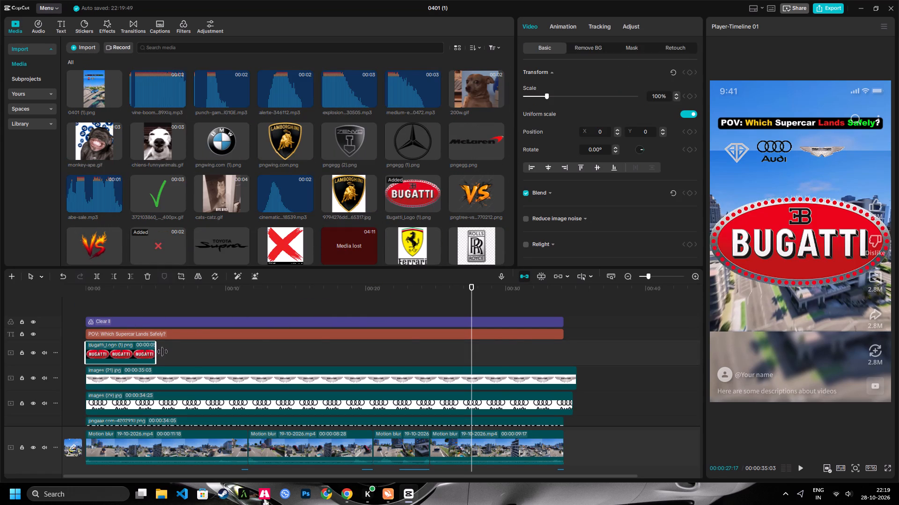
left_click_drag(162, 352, 594, 363)
Scale the Bugatti logo to 19% and place it at the end of the logo row at X 790, Y 1091.
scroll(579, 365, "down", 1)
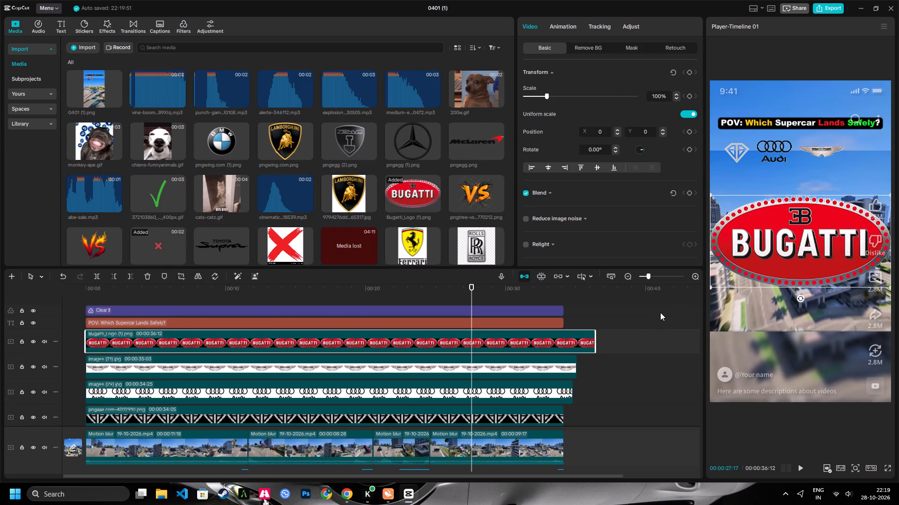
left_click(708, 288)
left_click_drag(711, 287, 763, 262)
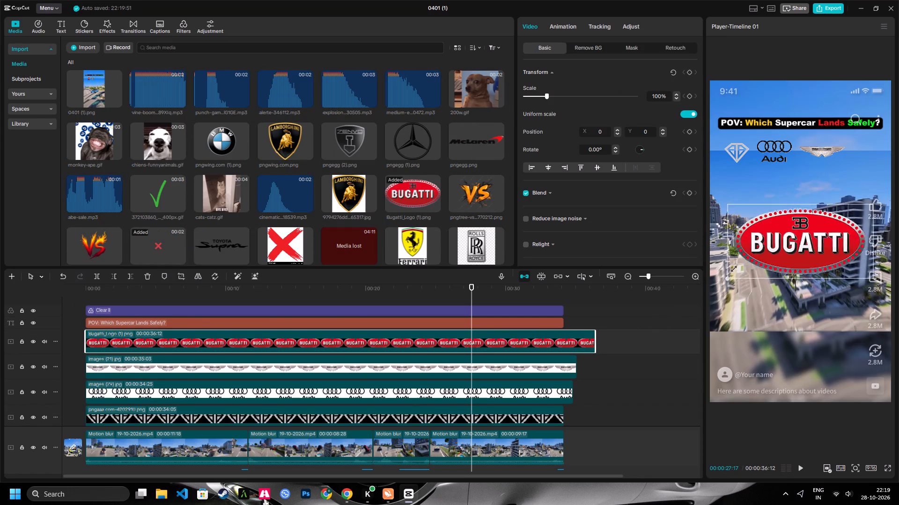
left_click_drag(763, 262, 828, 249)
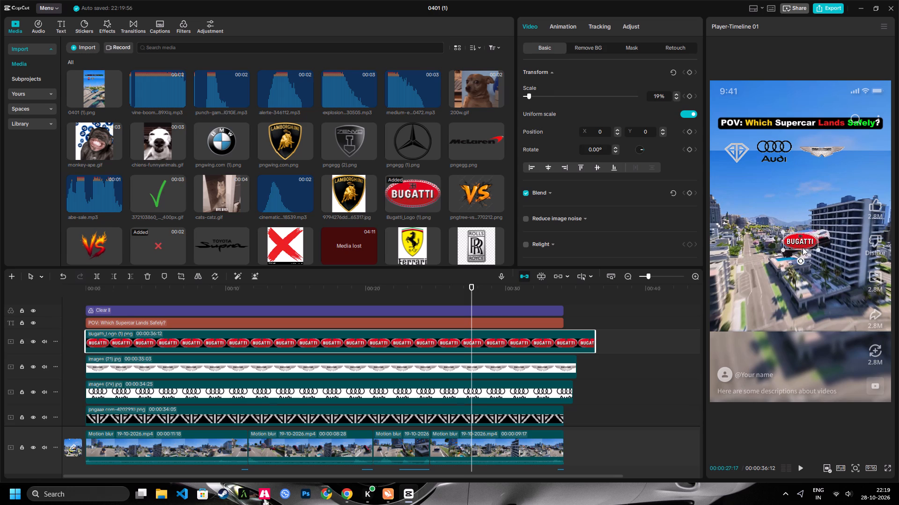
left_click_drag(796, 244, 862, 152)
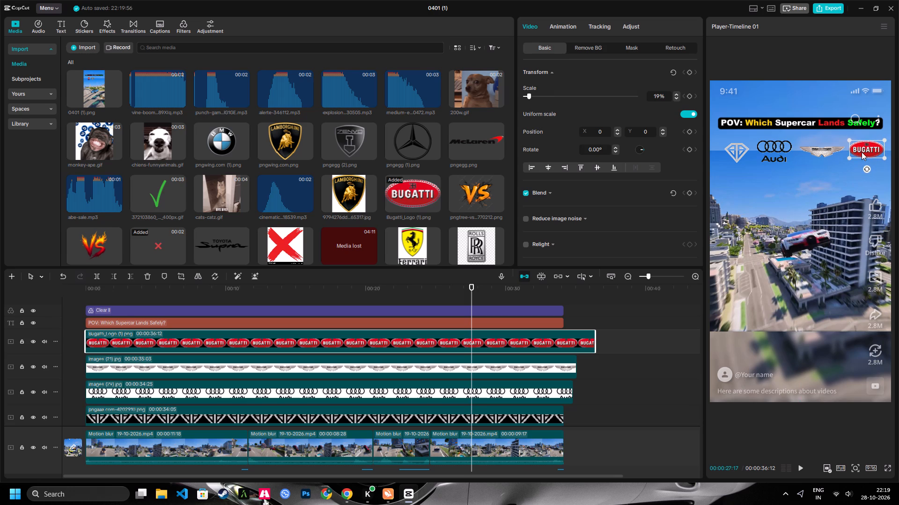
left_click_drag(862, 152, 862, 152)
Align the other logos with the Bugatti logo: diamond at X -759, Y 1094, Audi slightly higher, Aston Martin at X 201, Y 1111.
scroll(595, 298, "down", 2)
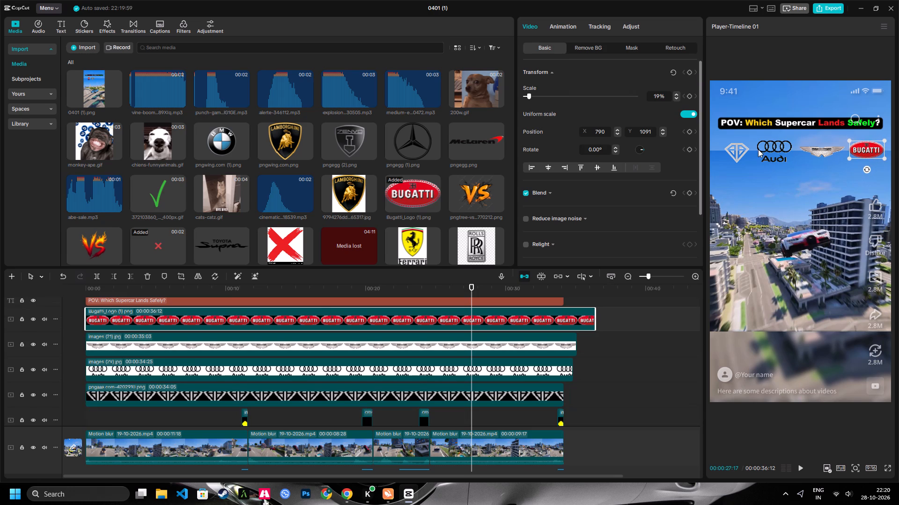
left_click(745, 150)
left_click(740, 153)
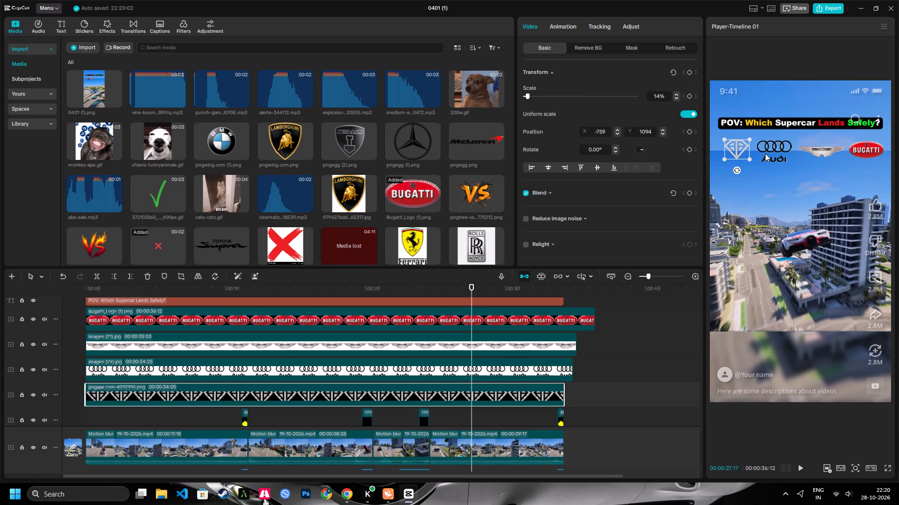
left_click(765, 153)
left_click(771, 155)
left_click(828, 149)
left_click_drag(827, 153, 824, 151)
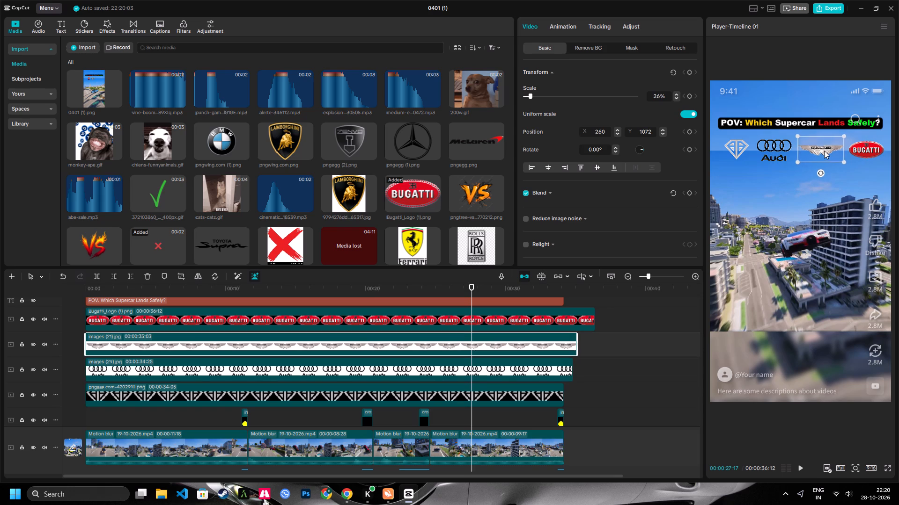
left_click_drag(824, 151, 821, 150)
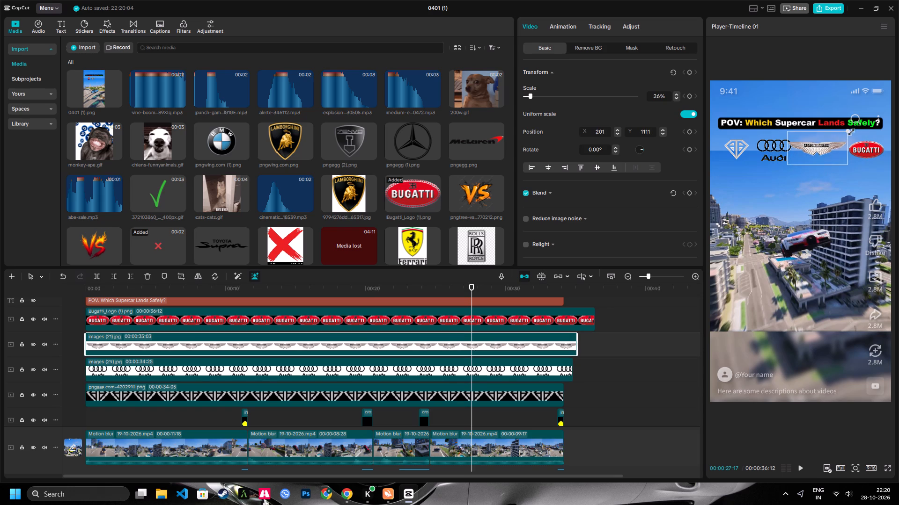
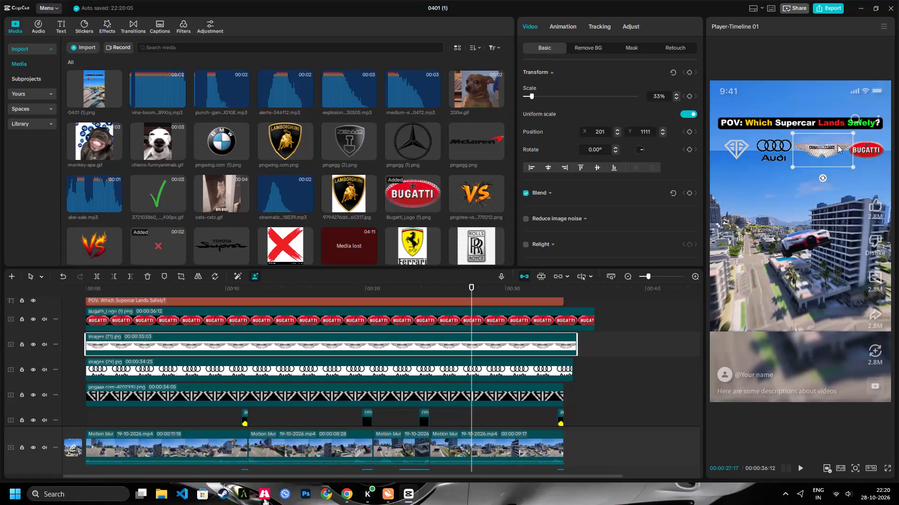
Scale the Bugatti logo to 22% and place it at X 740, Y 1105 at the end of the logo row.
left_click(855, 144)
left_click_drag(860, 146, 856, 144)
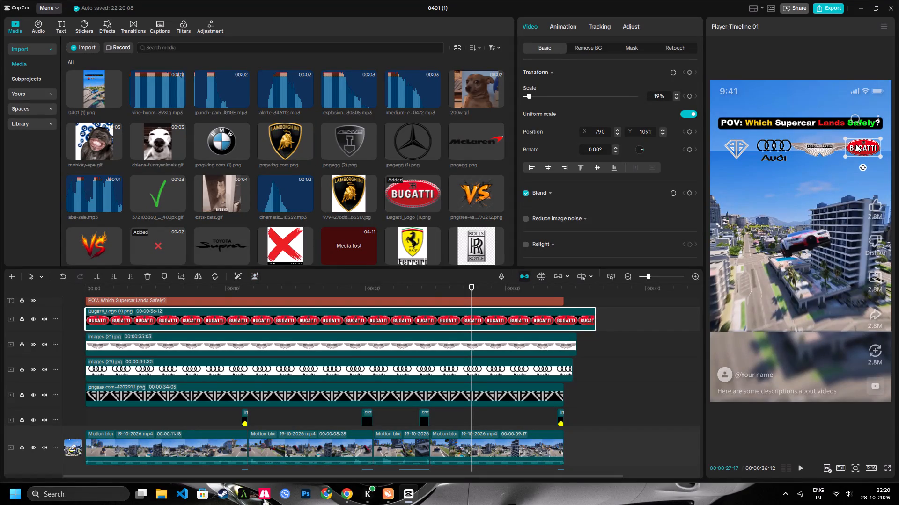
left_click_drag(856, 144, 855, 144)
left_click(876, 138)
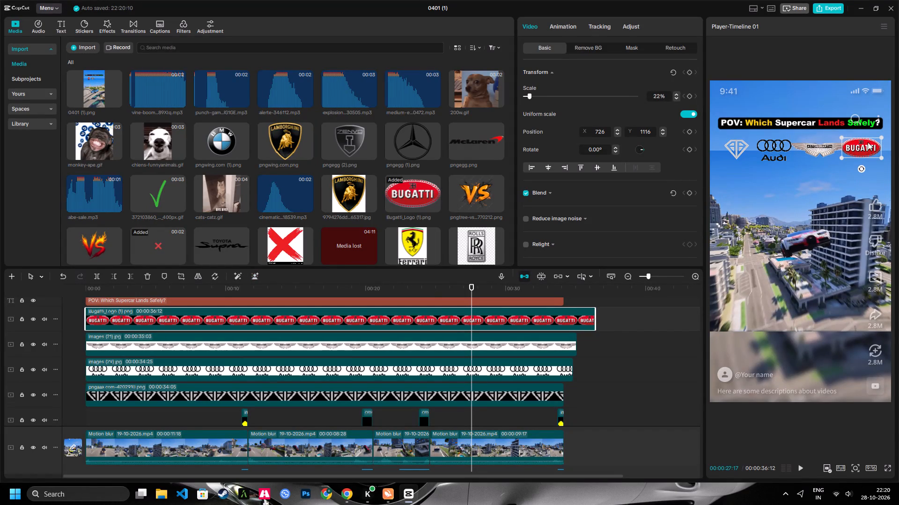
left_click(868, 143)
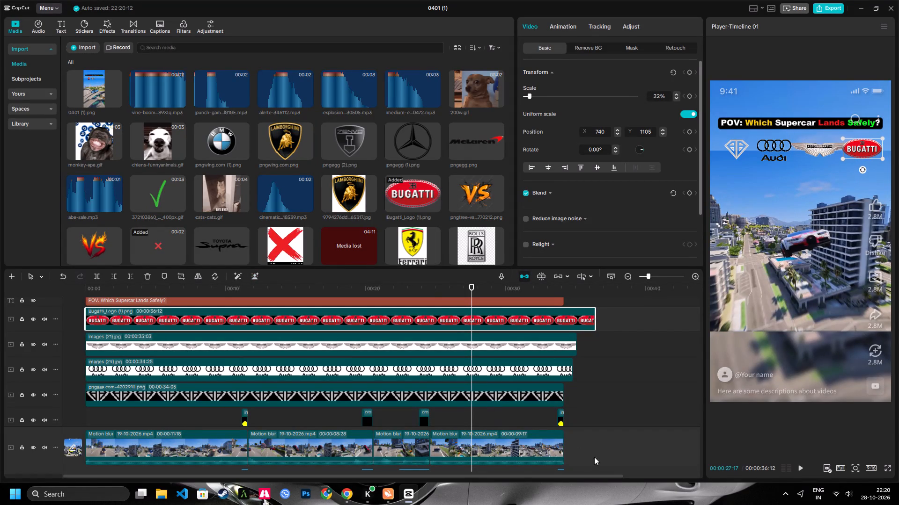
Trim the ends of all four logo clips together at 00:00:34:07 to match the end of the main video.
left_click(565, 292)
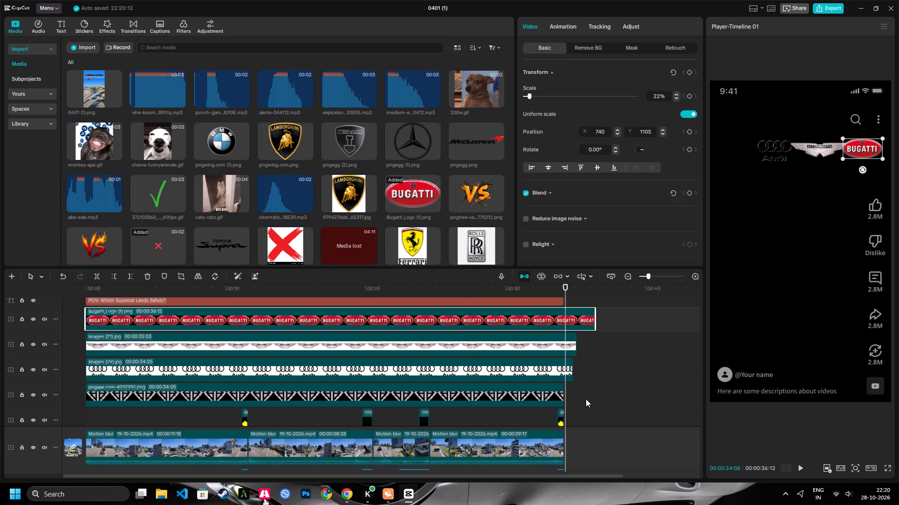
left_click(558, 393)
left_click_drag(562, 393, 579, 390)
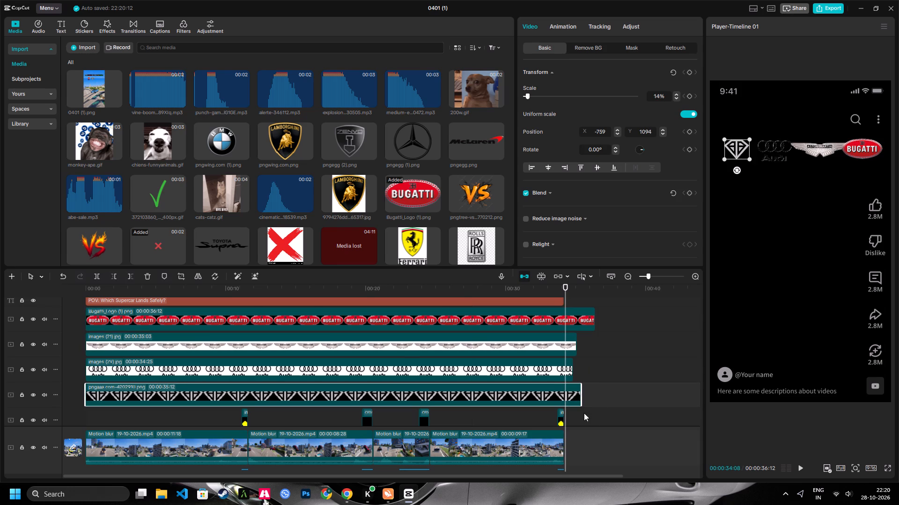
left_click_drag(595, 400, 567, 310)
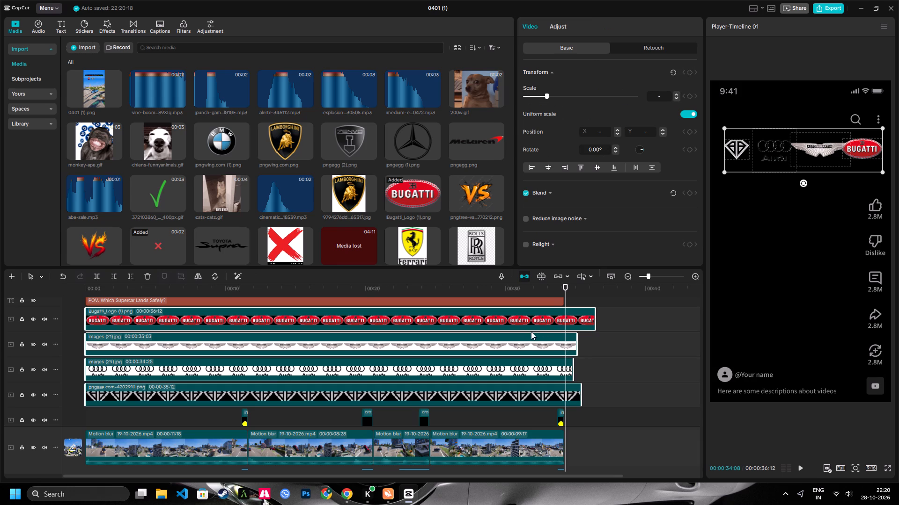
key("Left")
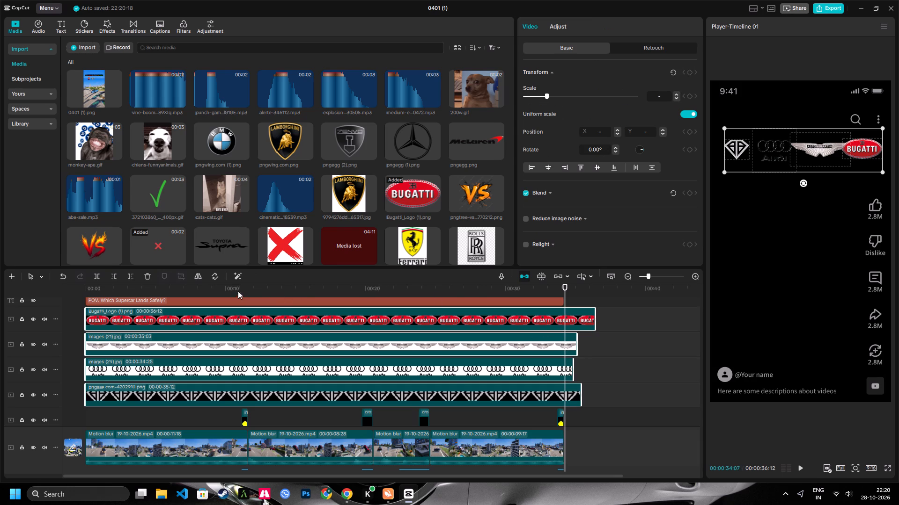
left_click(134, 275)
Play back the opening of the video from the start to review the logo row over the first car's jumps.
key("shift+z")
key("space")
key("space")
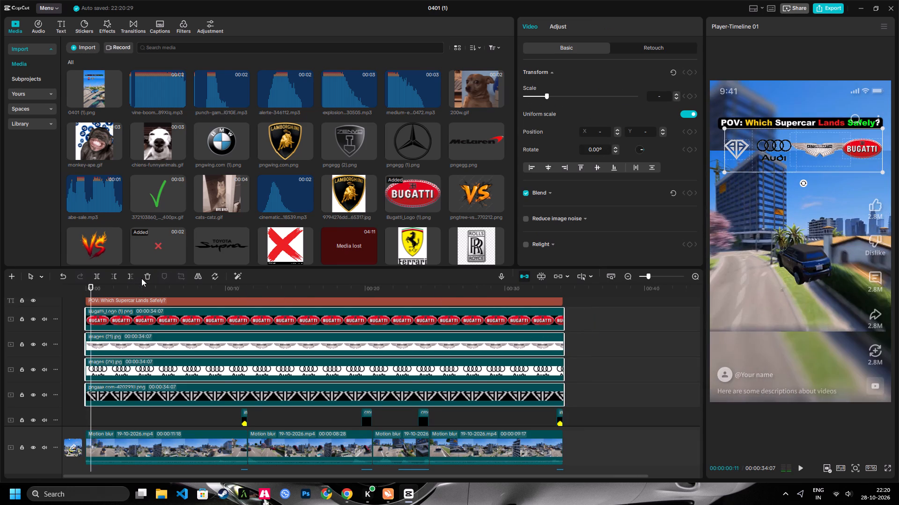
key("space")
key("space")
key("space")
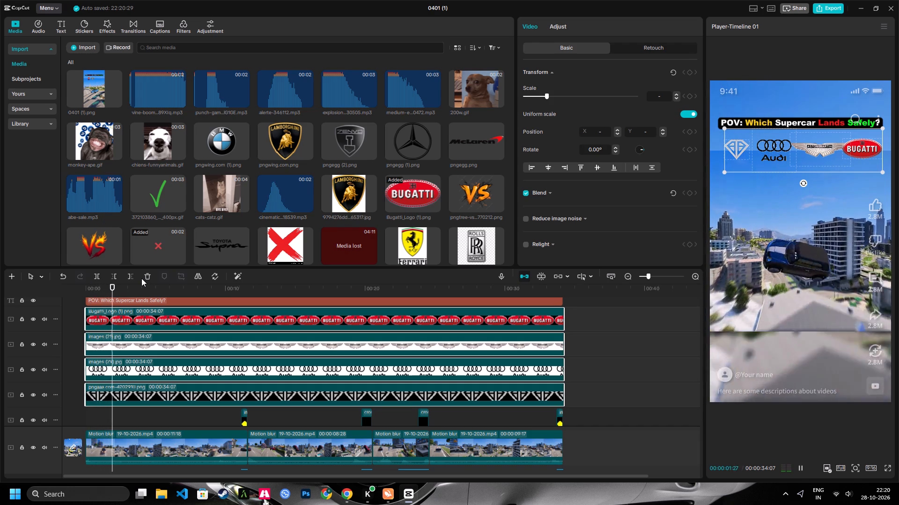
key("space")
key("space")
key("space")
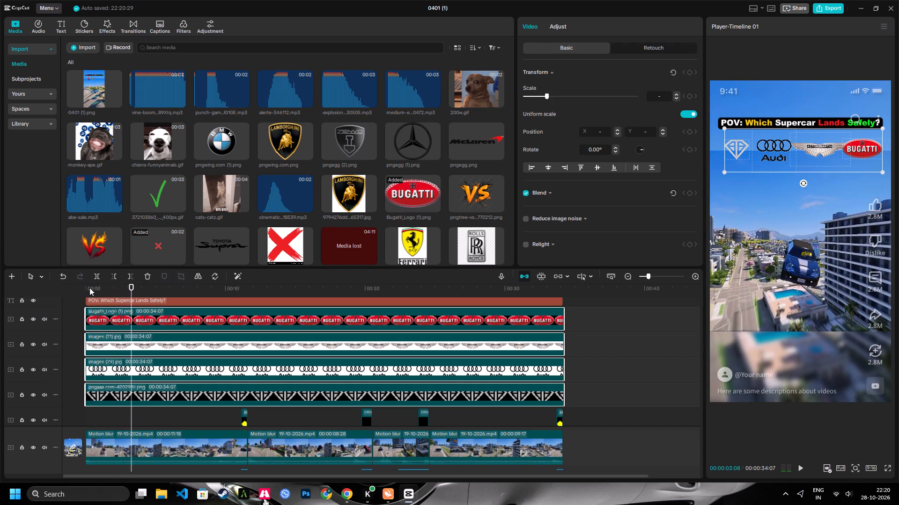
left_click_drag(95, 288, 15, 297)
key("shift+z")
key("space")
key("space")
key("space")
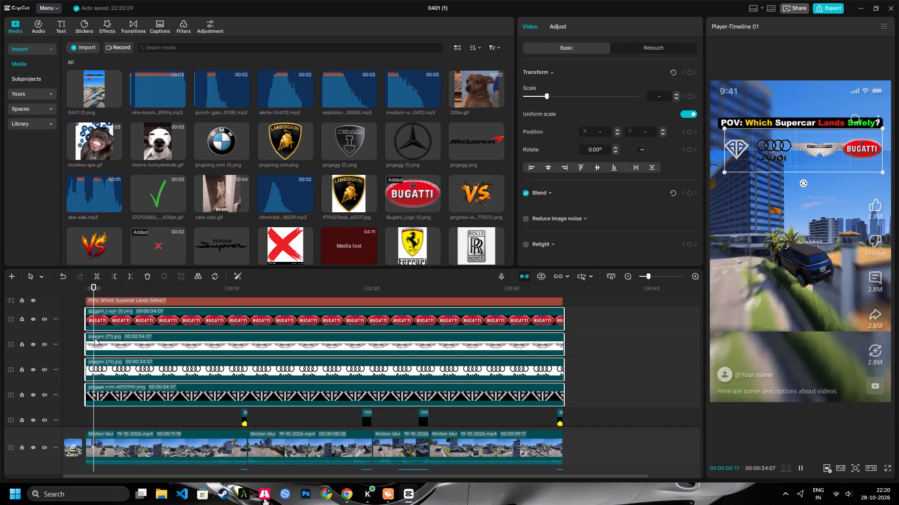
key("space")
key("space")
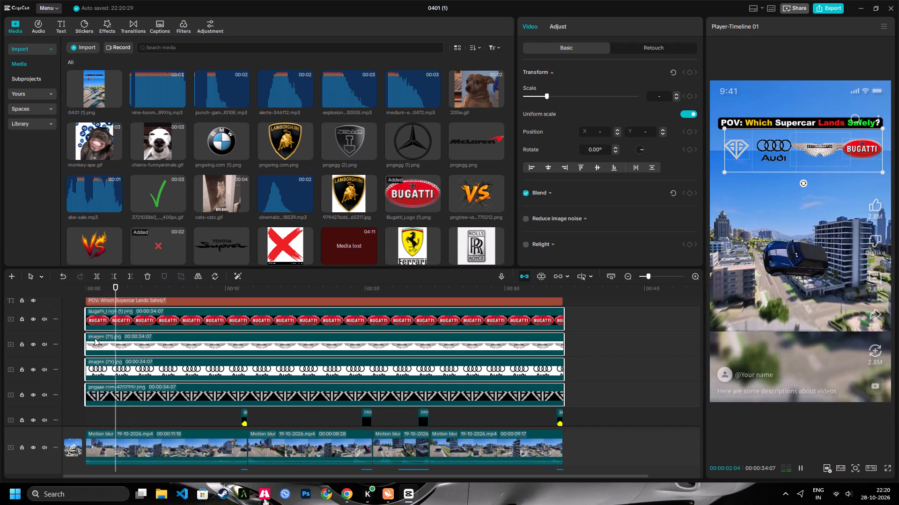
key("space")
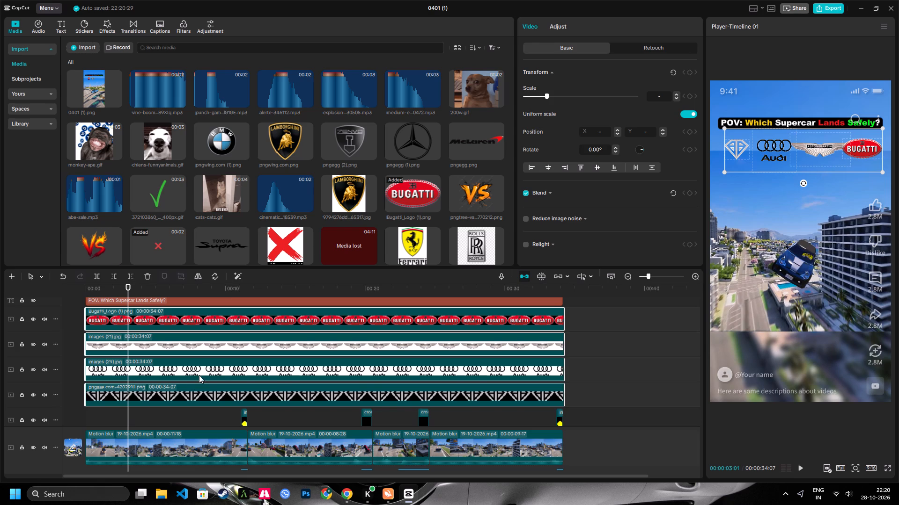
scroll(363, 373, "down", 5)
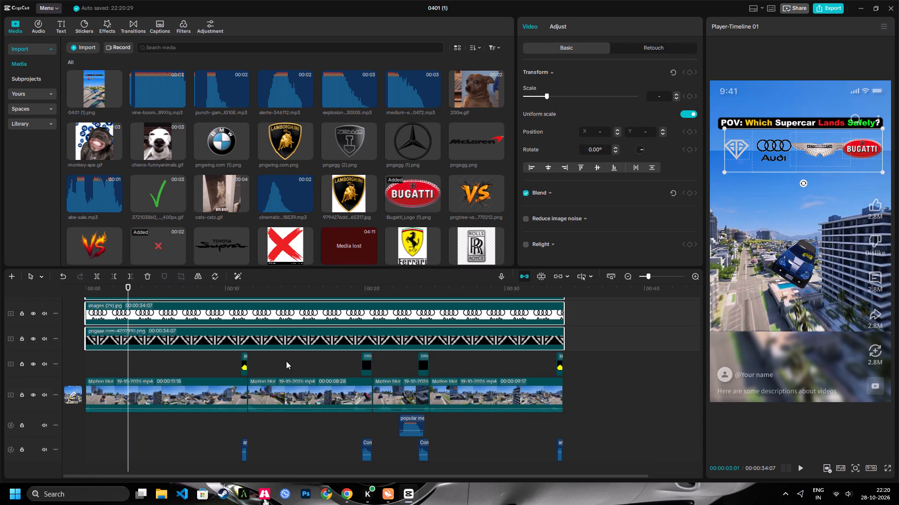
left_click_drag(114, 291, 71, 291)
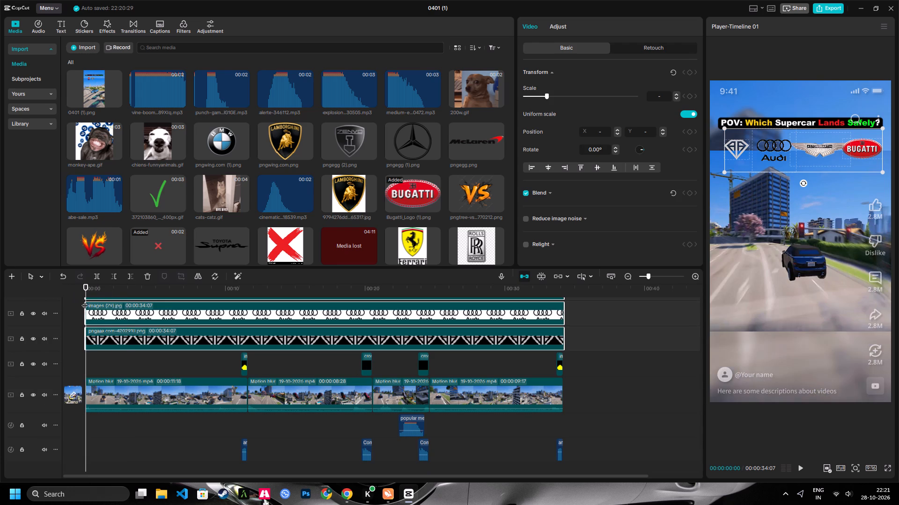
key("space")
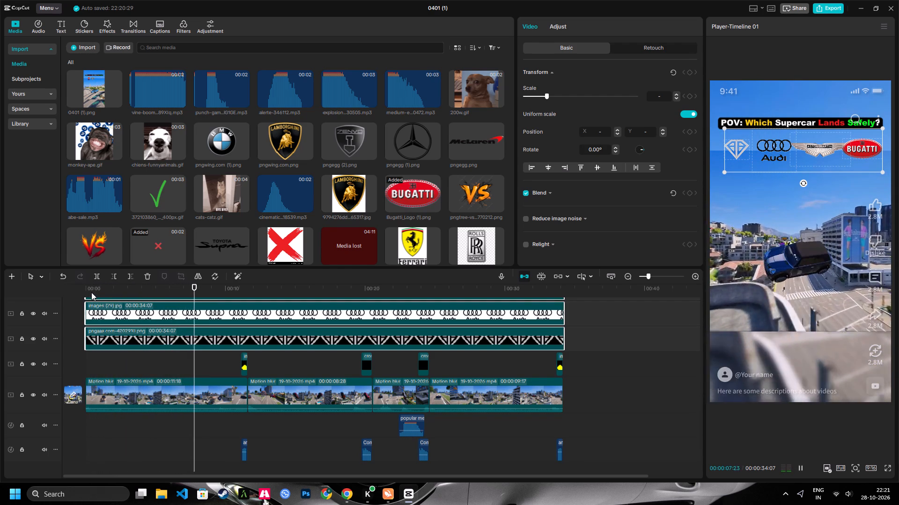
key("space")
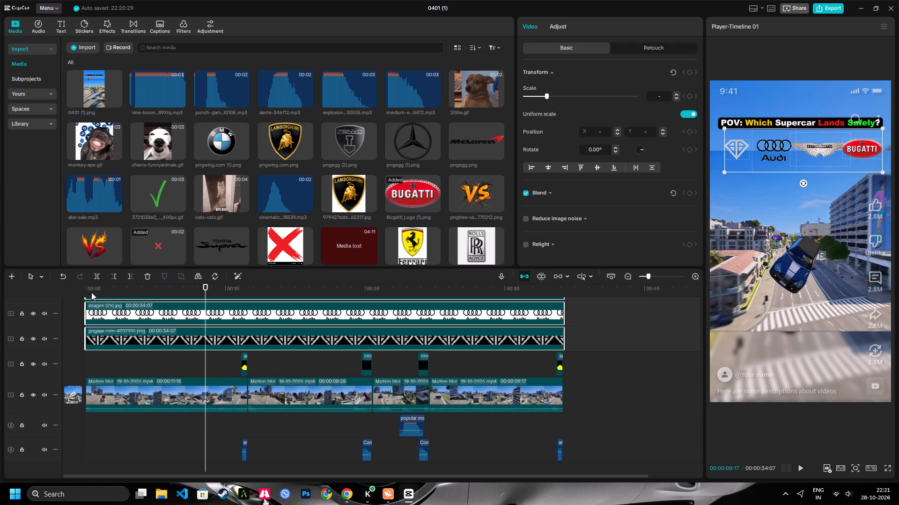
key("space")
scroll(231, 361, "down", 3)
key("space")
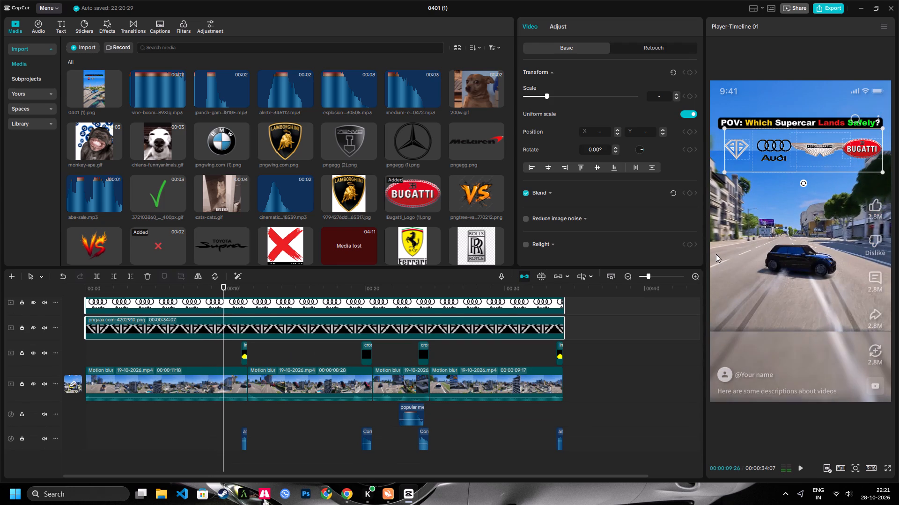
Even out the logo row spacing: Audi logo at X -366, Y 1097 and Aston Martin logo at X 190, Y 1105.
left_click(763, 147)
left_click_drag(767, 150, 759, 150)
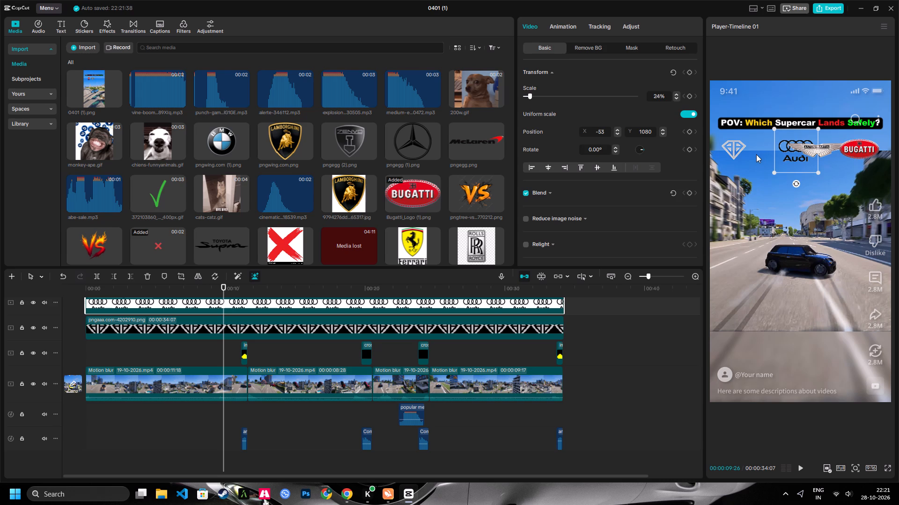
key("ctrl+z")
left_click_drag(768, 146, 766, 145)
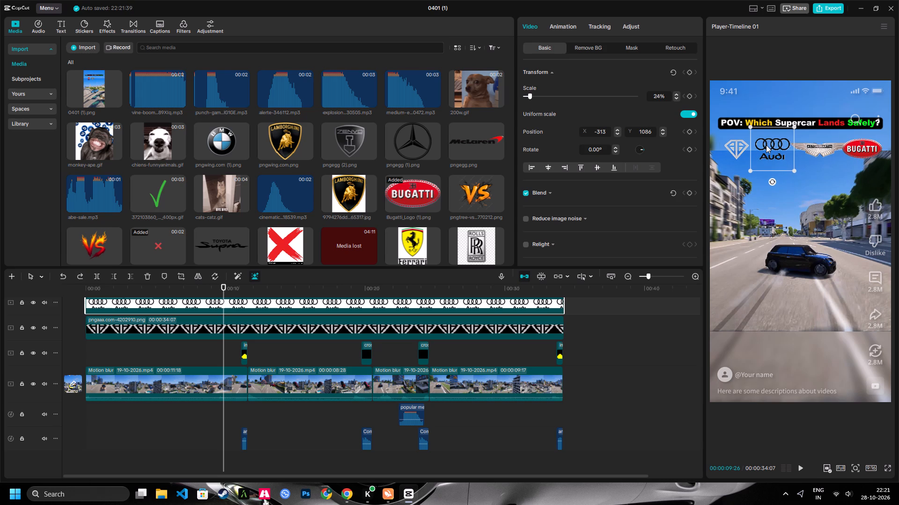
left_click_drag(766, 145, 764, 145)
left_click(801, 146)
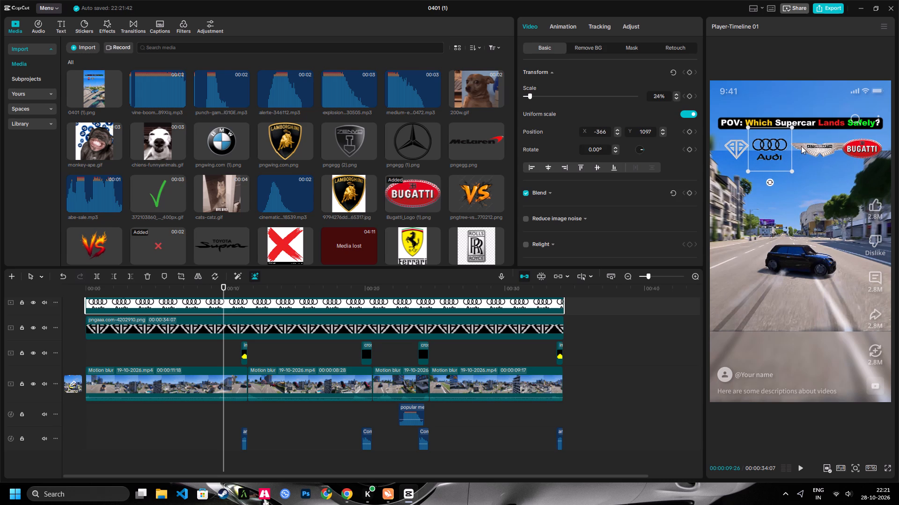
left_click_drag(803, 145, 798, 144)
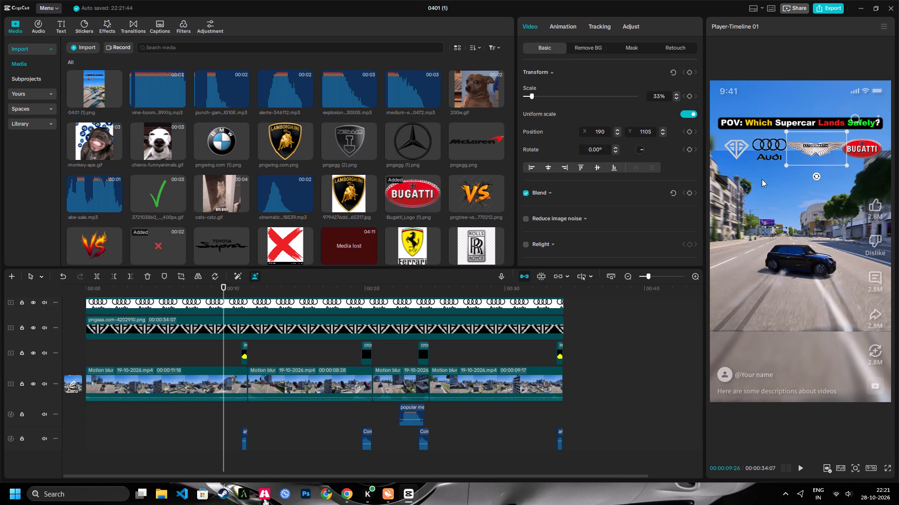
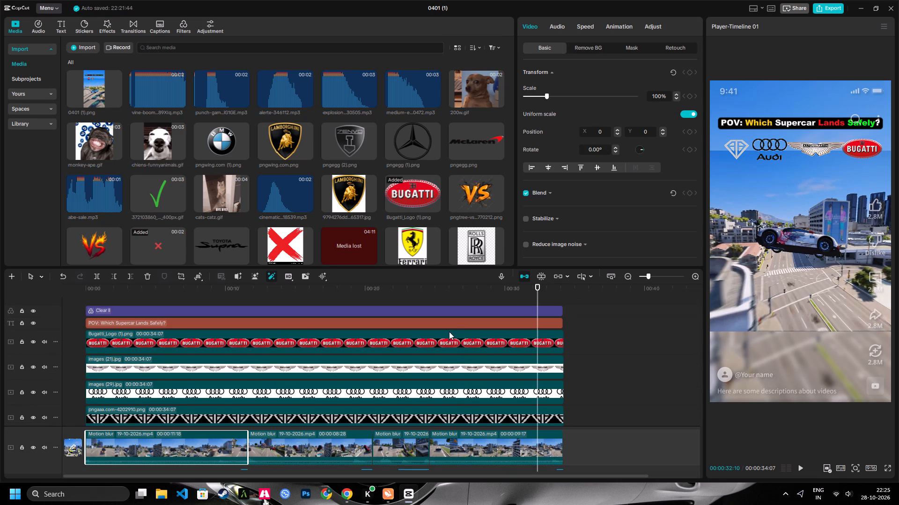
left_click(457, 326)
left_click_drag(618, 72, 584, 70)
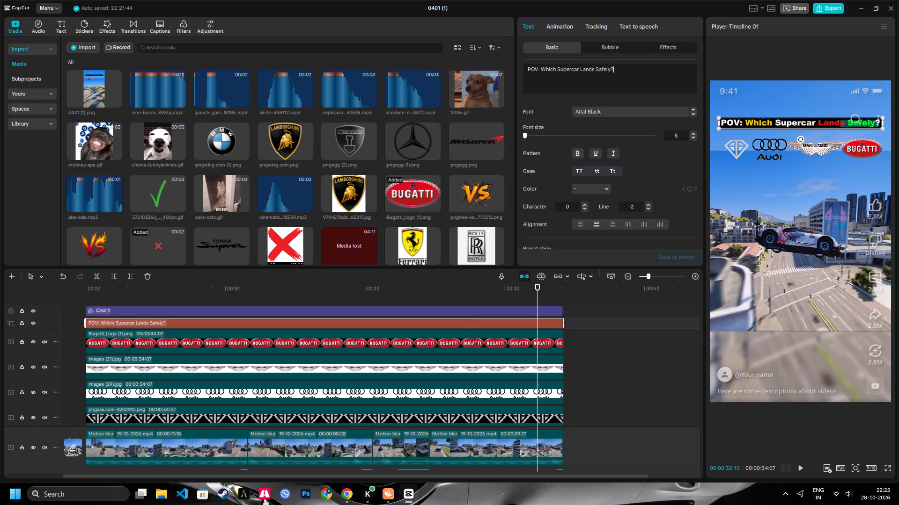
left_click_drag(584, 70, 542, 69)
key("ctrl+v")
Colour the title words: "Which" yellow (F4C70F), "Clear" red and "Rooftop" cyan (00FFFF).
double_click(551, 72)
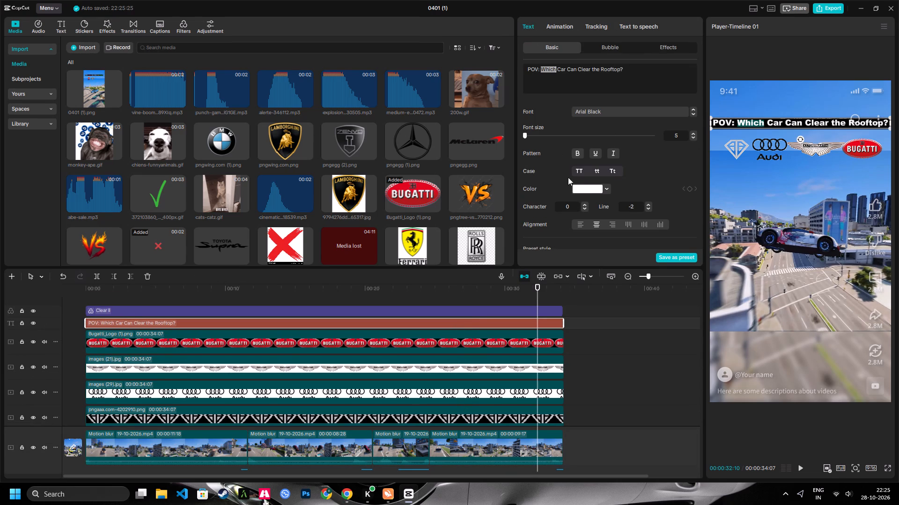
left_click_drag(580, 186, 583, 190)
left_click(619, 307)
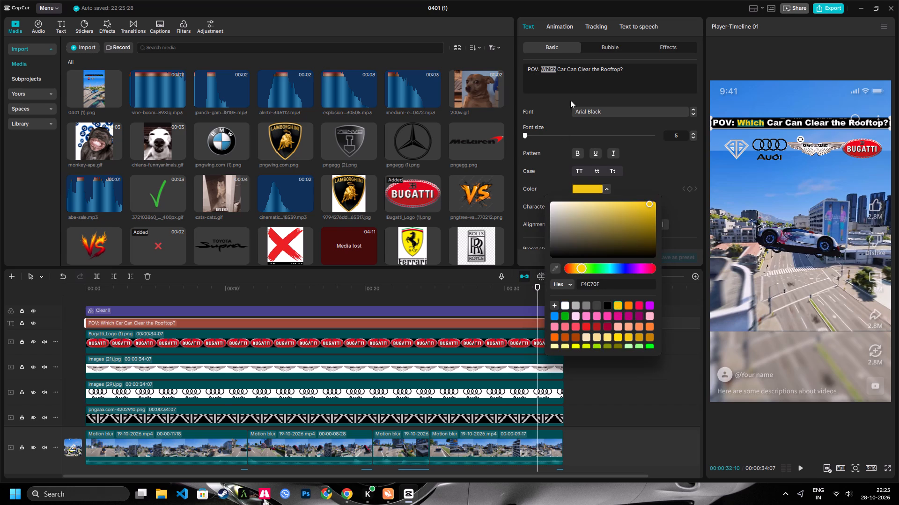
double_click(581, 68)
left_click(589, 184)
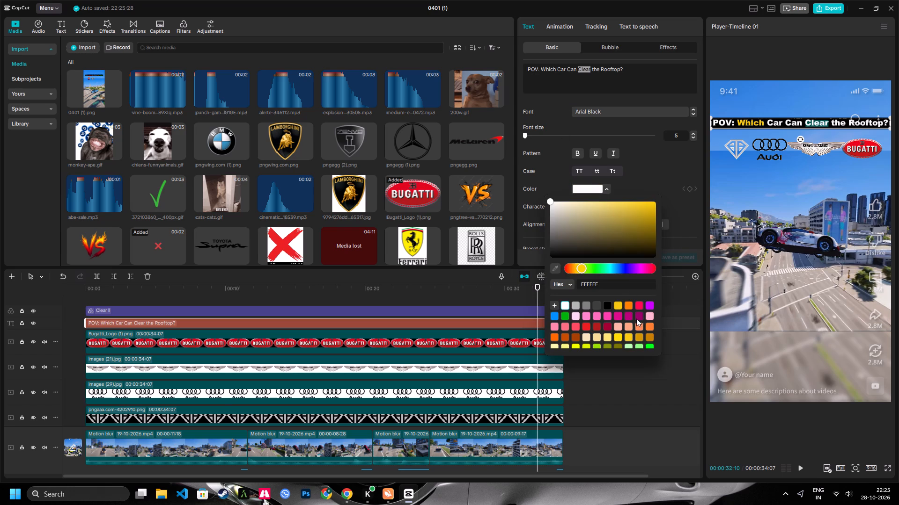
left_click(641, 306)
double_click(609, 68)
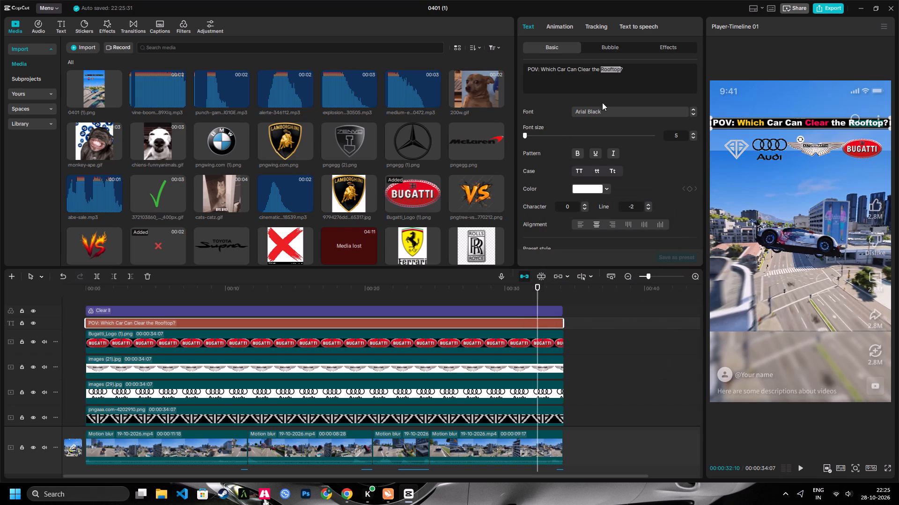
left_click(596, 190)
scroll(597, 247, "down", 2)
scroll(614, 287, "down", 2)
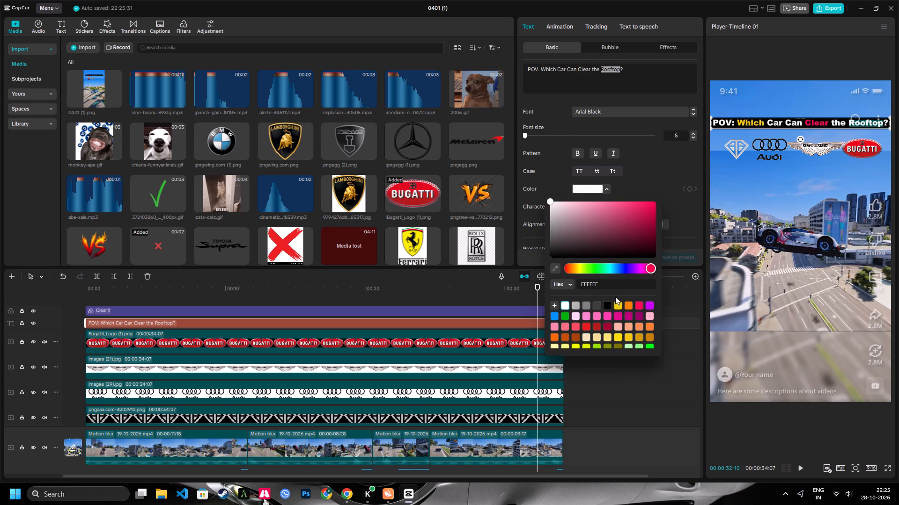
scroll(624, 325, "down", 1)
left_click(626, 324)
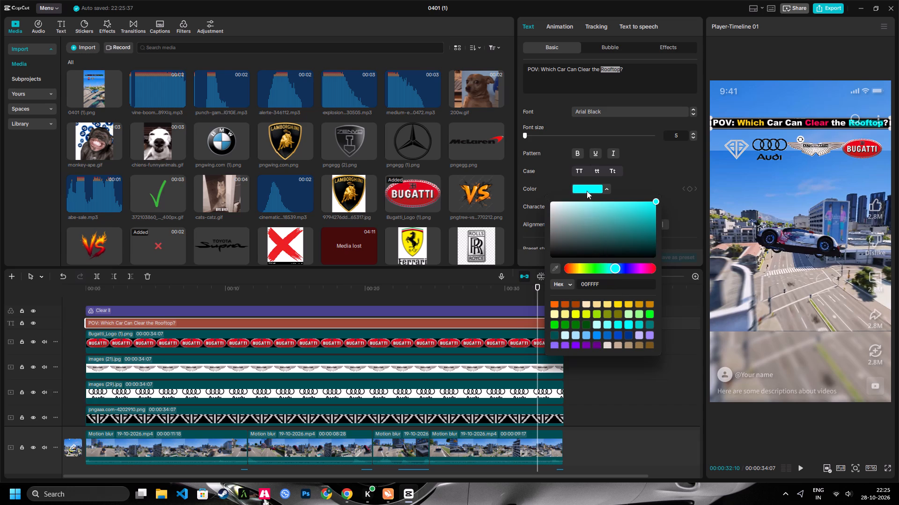
left_click(641, 75)
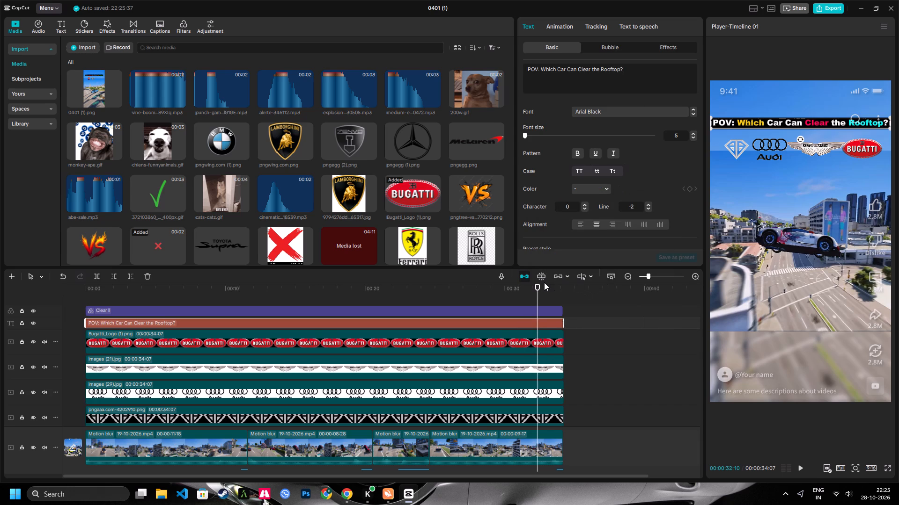
Play the video from its beginning to check it with the new title.
left_click(544, 282)
left_click_drag(543, 292, 50, 267)
key("space")
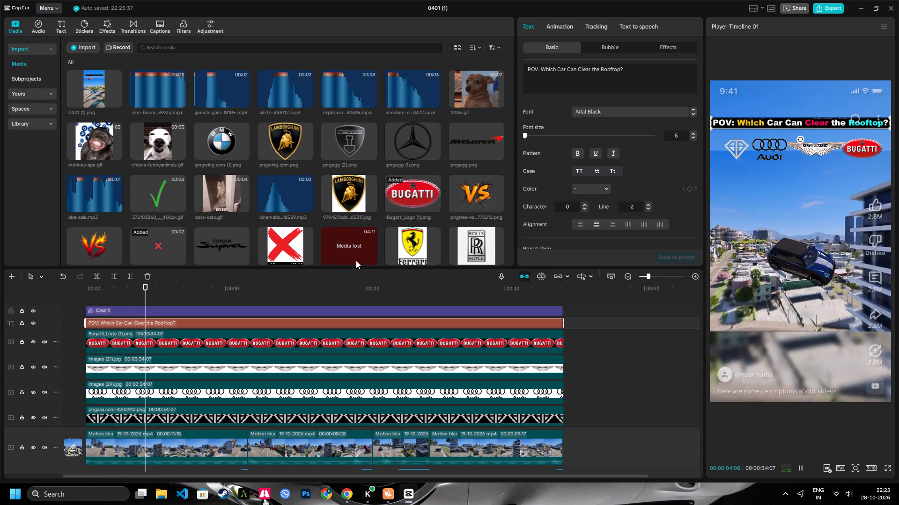
Delete the video's current cover.
scroll(111, 408, "down", 3)
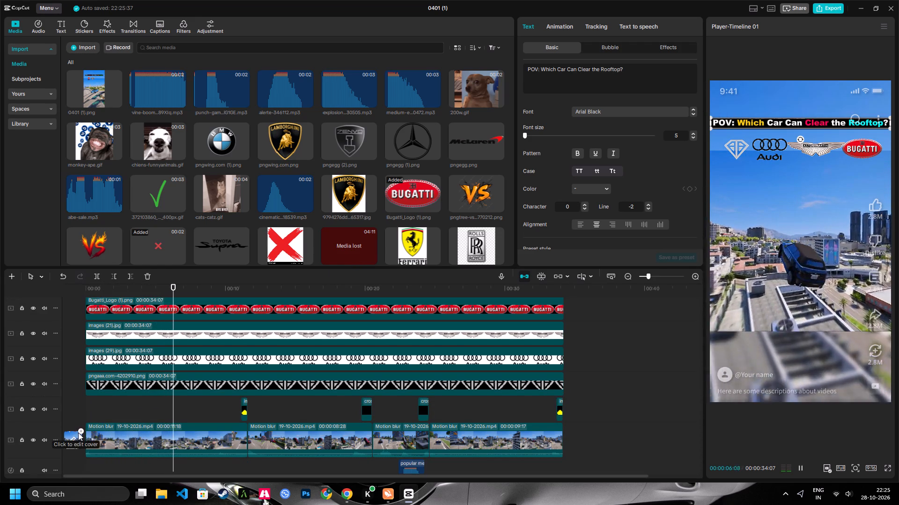
left_click(81, 433)
left_click(432, 275)
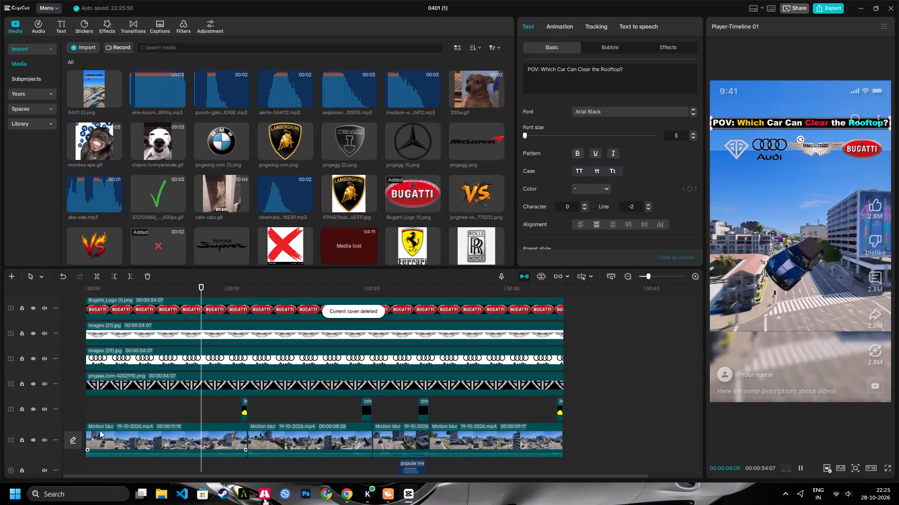
Set a new video cover from the frame at 00:00:13:14, with the red car in mid-air, without adding a template.
left_click(76, 437)
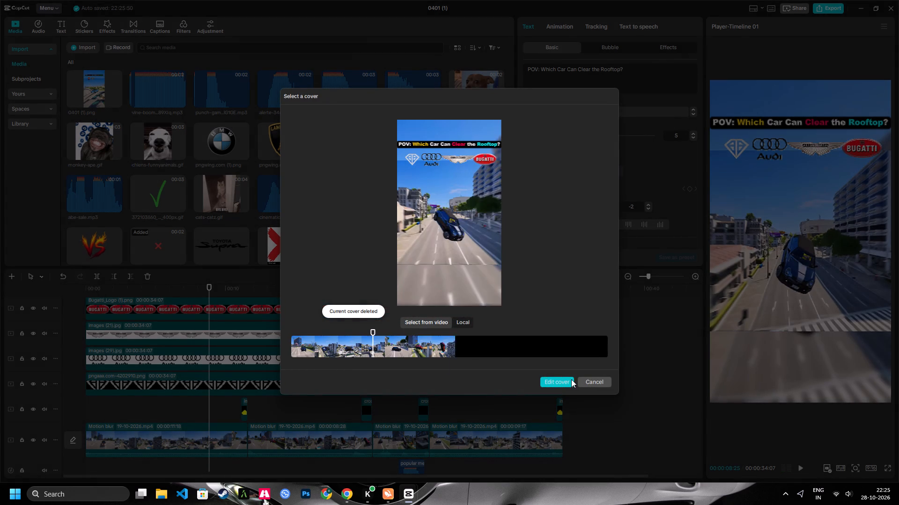
left_click(587, 385)
left_click_drag(228, 292, 252, 290)
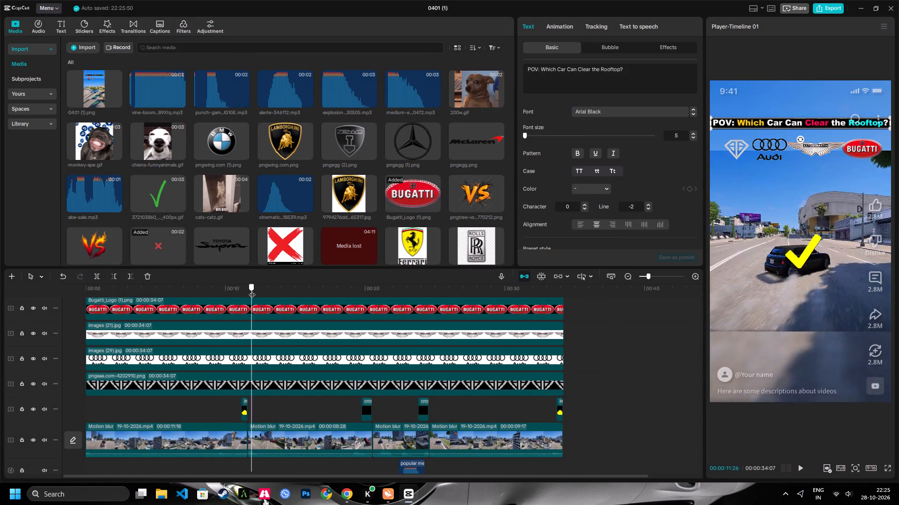
left_click_drag(252, 290, 467, 310)
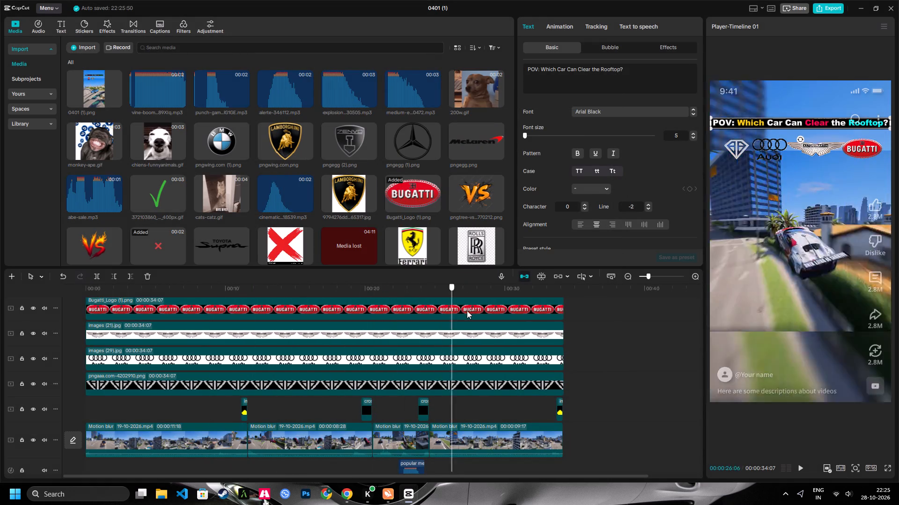
left_click_drag(467, 310, 470, 318)
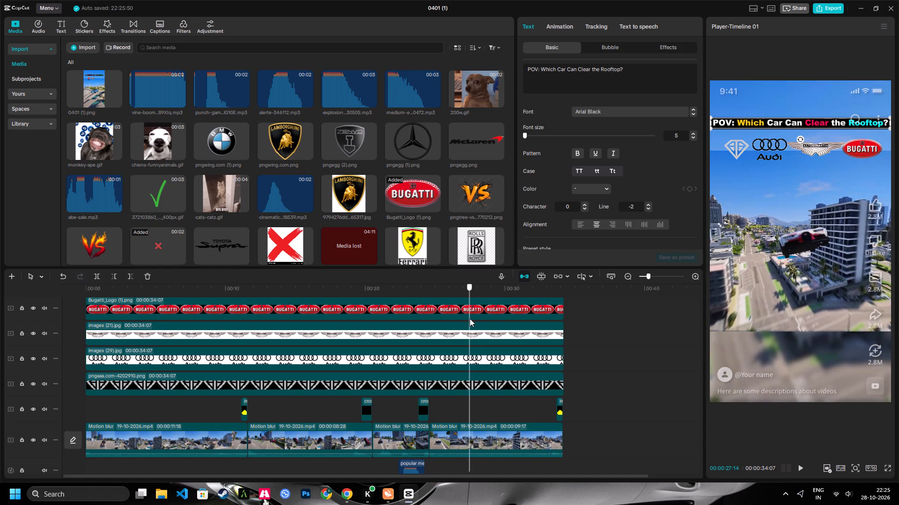
left_click_drag(470, 318, 502, 317)
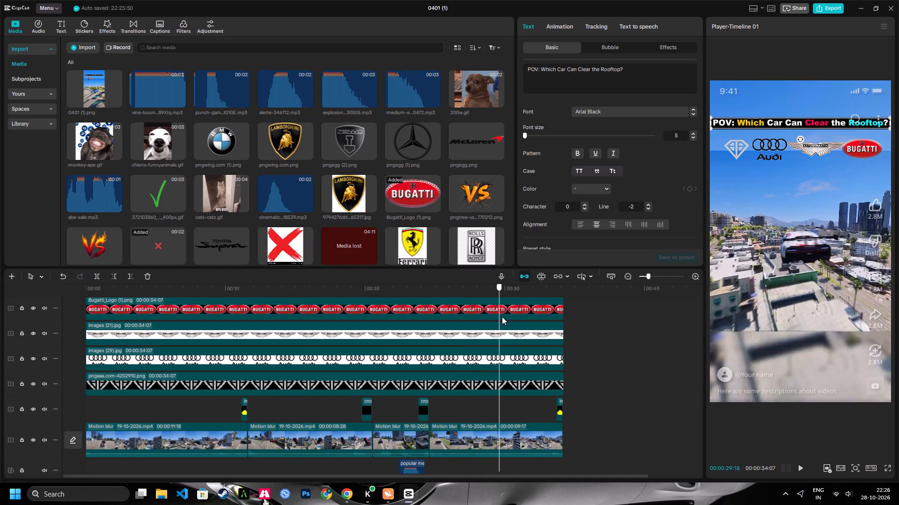
left_click_drag(502, 317, 545, 316)
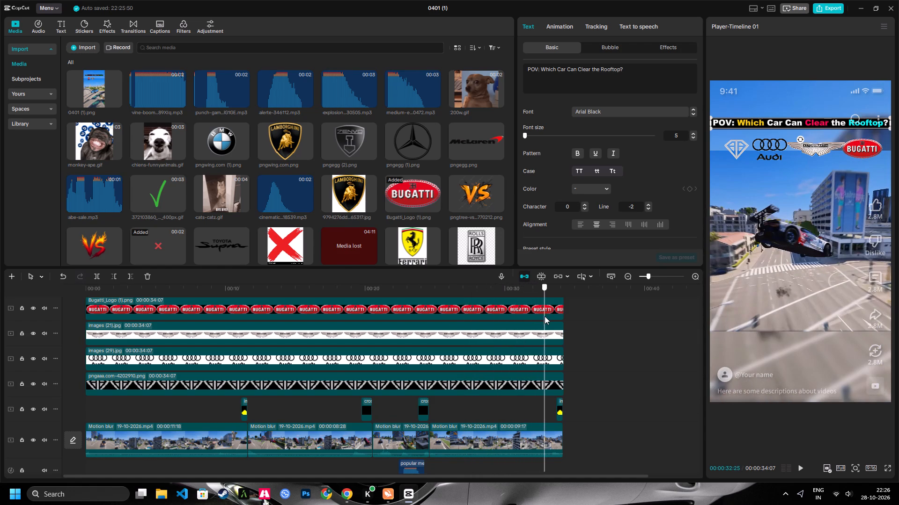
left_click_drag(545, 316, 433, 316)
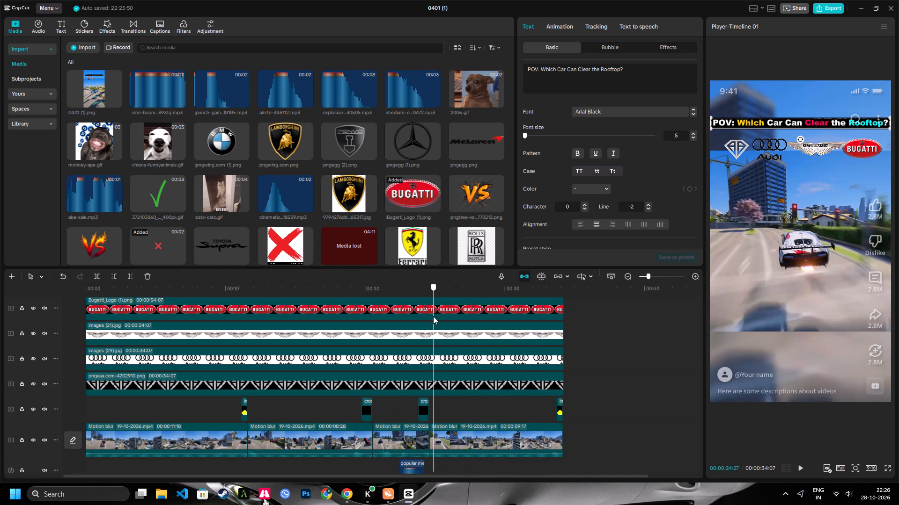
left_click_drag(433, 316, 358, 319)
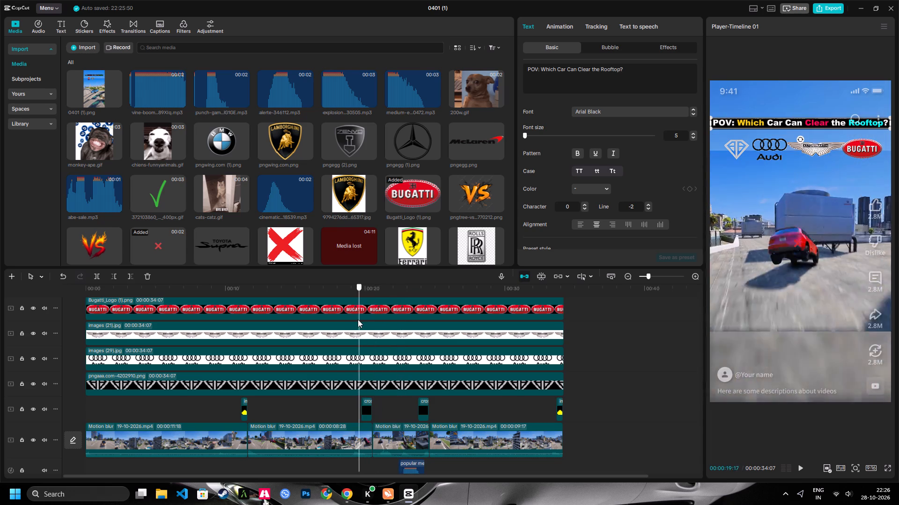
left_click_drag(358, 319, 310, 318)
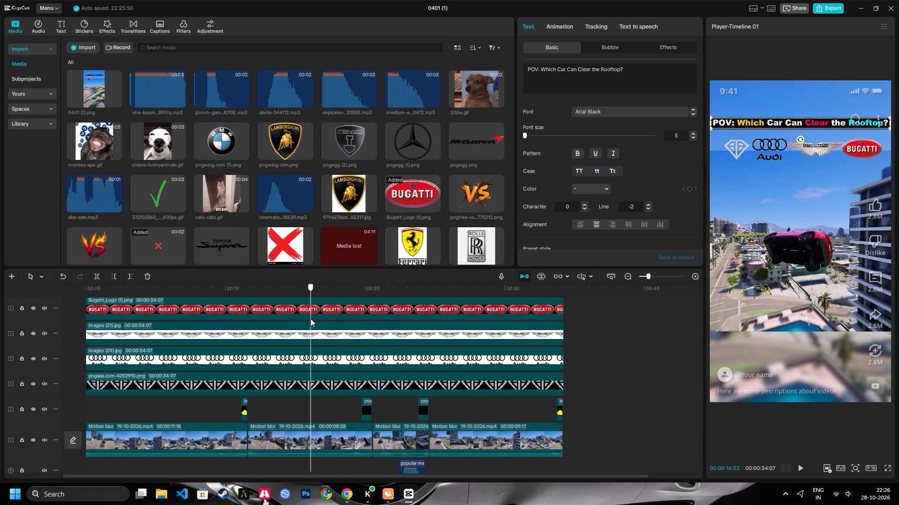
left_click_drag(310, 318, 273, 323)
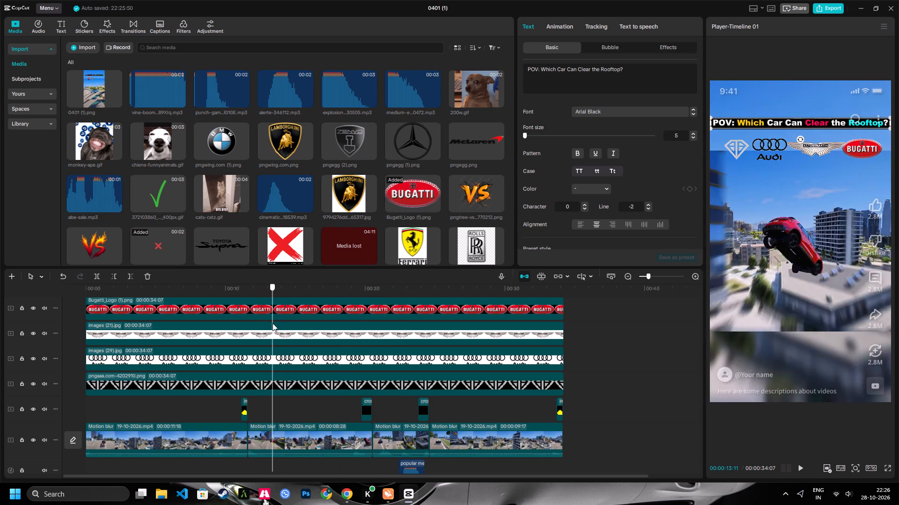
left_click_drag(273, 323, 276, 322)
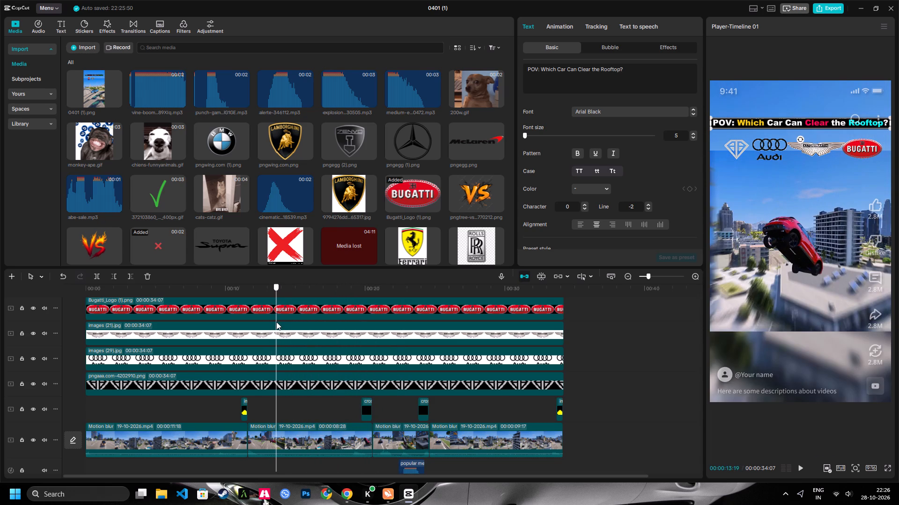
left_click_drag(276, 322, 274, 325)
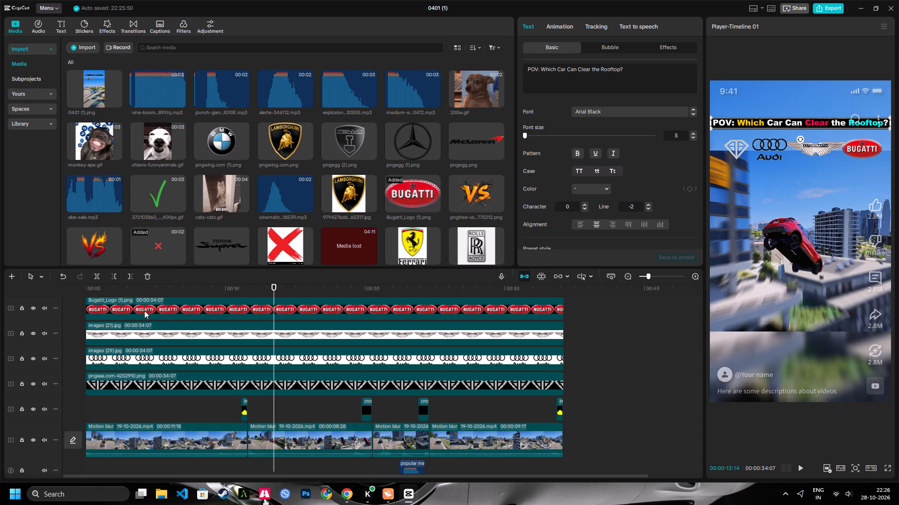
left_click(70, 435)
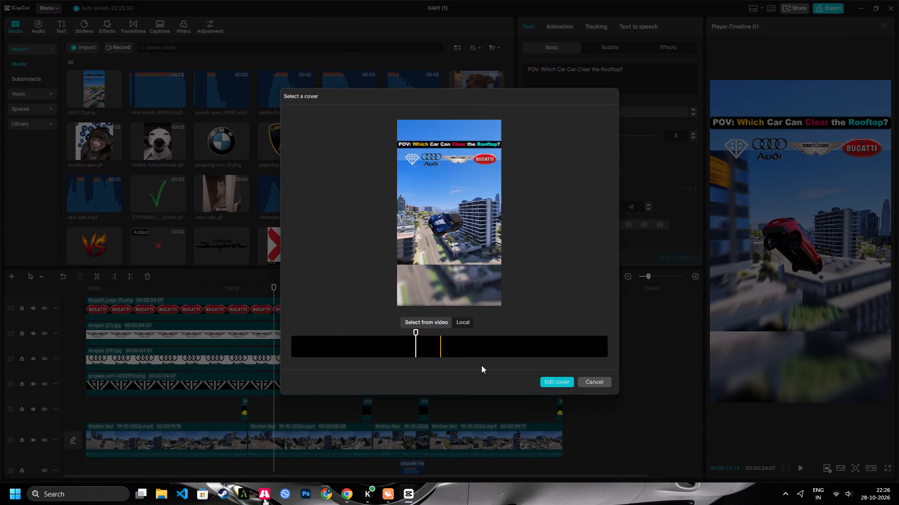
left_click(556, 379)
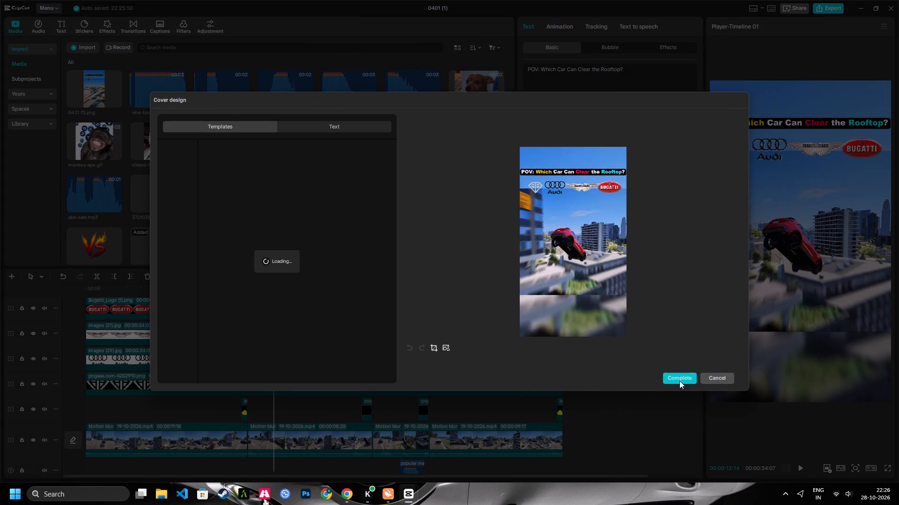
left_click(679, 381)
Switch to Chrome and open the "Tumhe Hi Apna Maana Hai" full video from the YouTube suggestions beside the playing mashup.
left_click(339, 496)
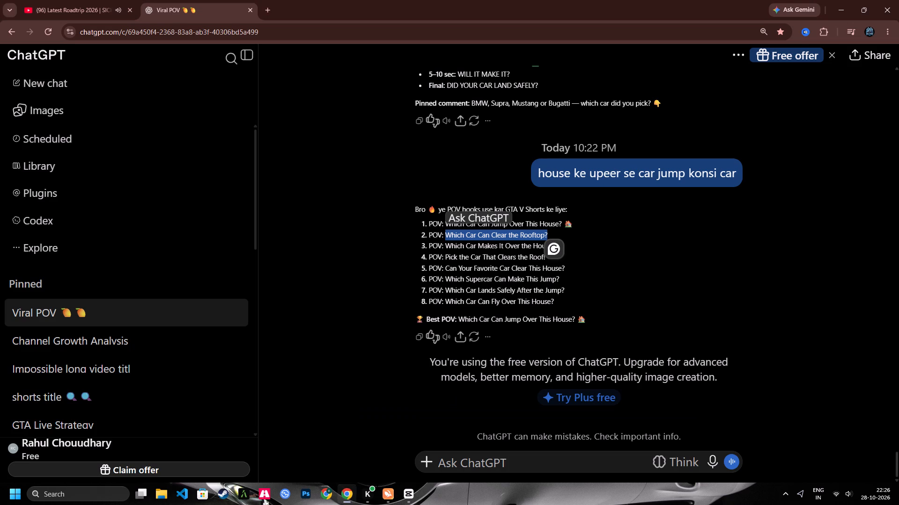
left_click(74, 0)
scroll(563, 195, "down", 3)
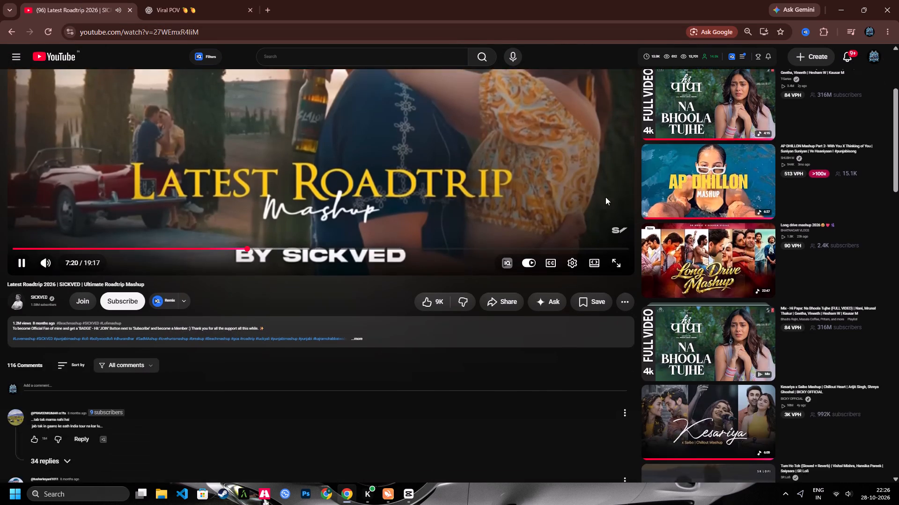
scroll(656, 218, "down", 8)
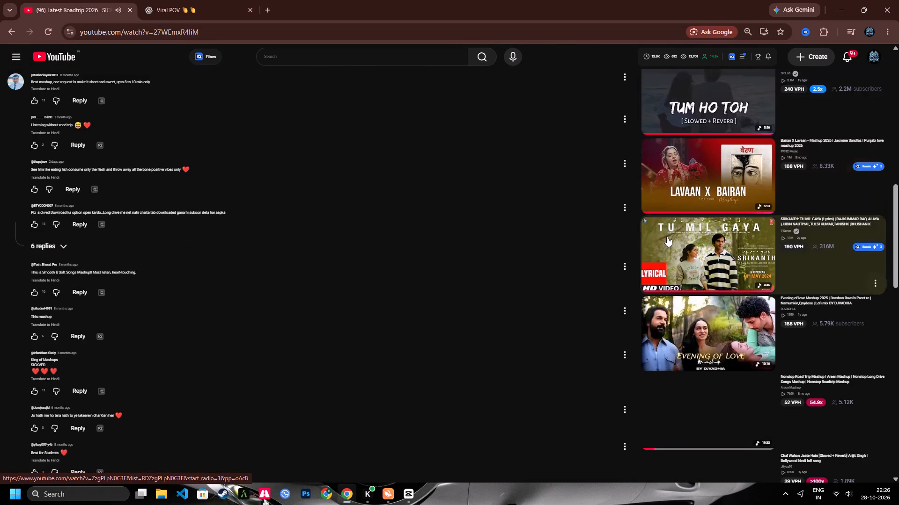
scroll(696, 214, "down", 4)
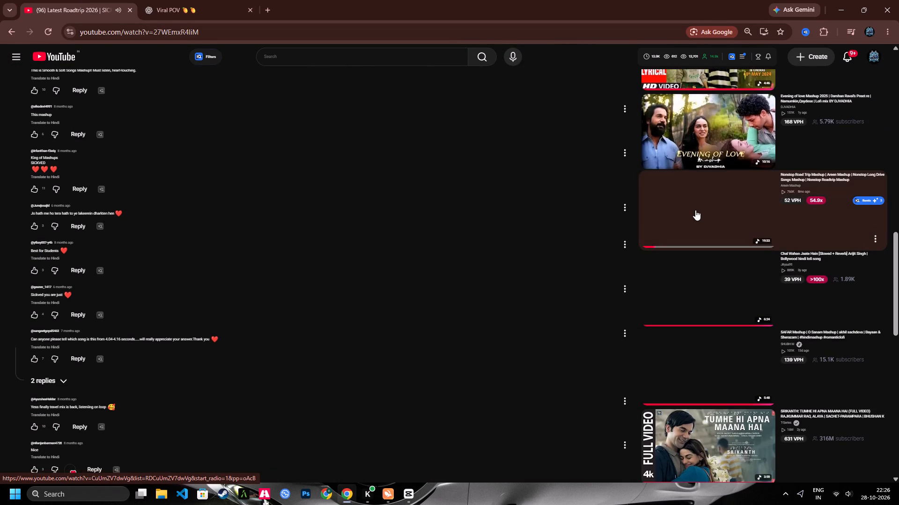
scroll(696, 213, "down", 3)
left_click(709, 296)
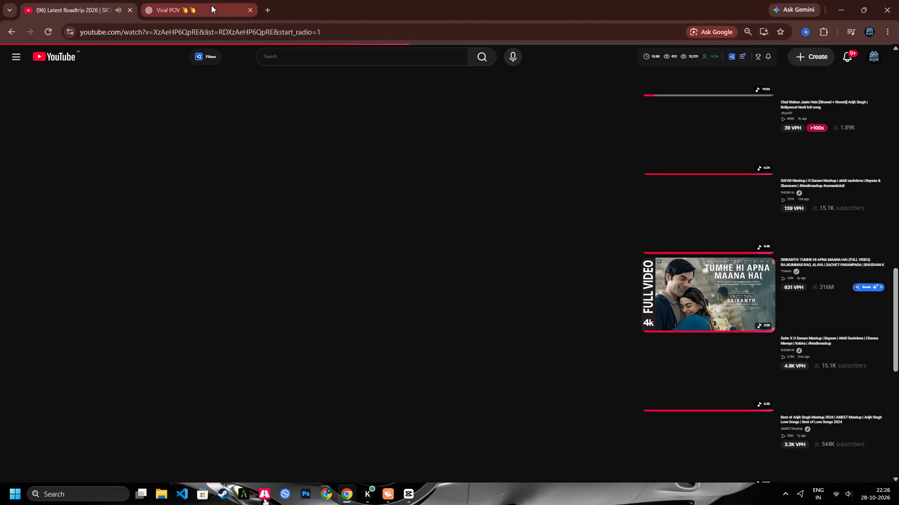
Return to CapCut and play the video from the 00:00:13:14 frame to its end, plus its opening second.
left_click(411, 495)
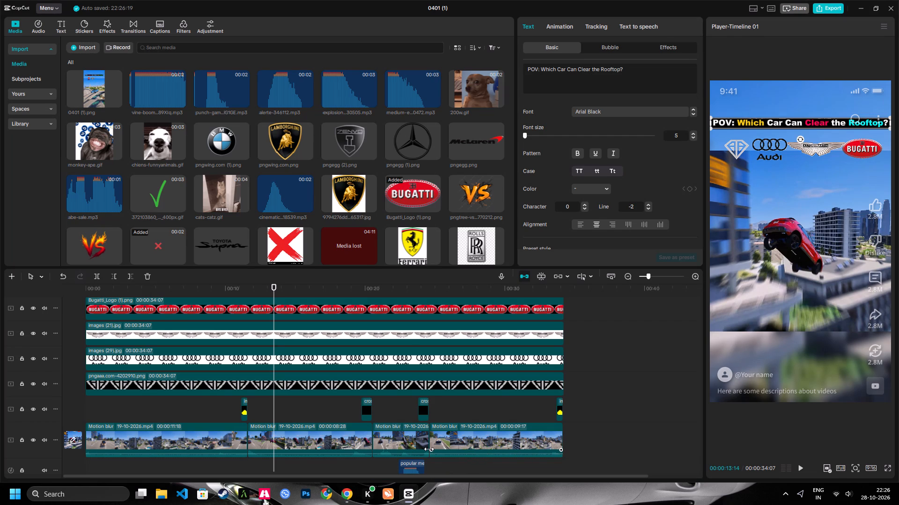
key("space")
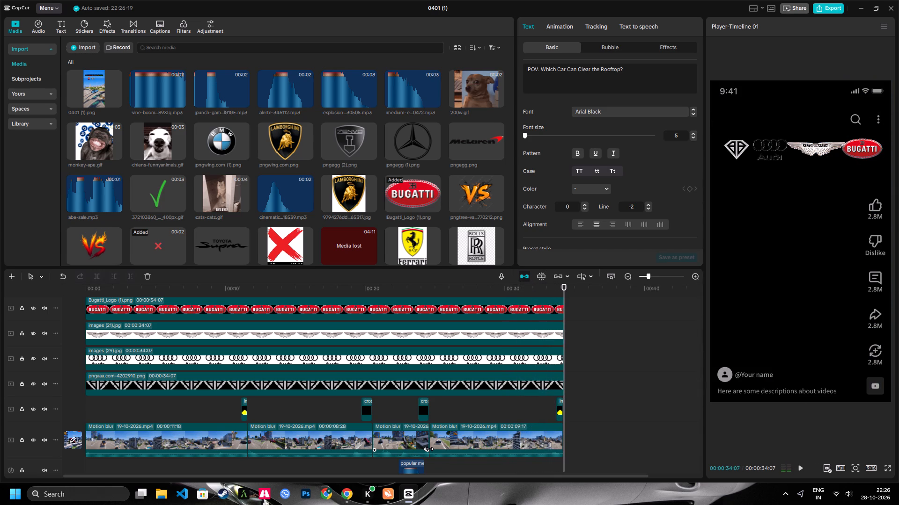
key("space")
key("space")
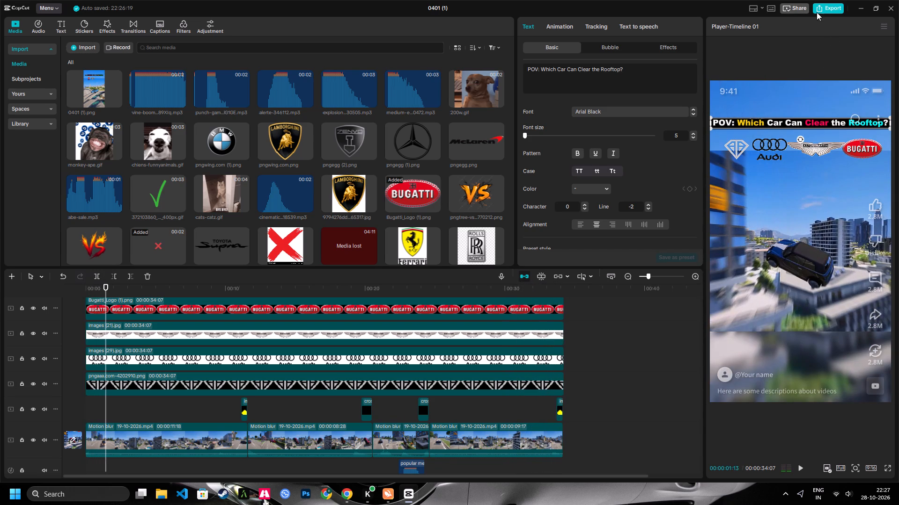
Export the video as a 4K HEVC mp4 with the frame rate set to 60fps, keeping the cover at the beginning.
left_click(827, 5)
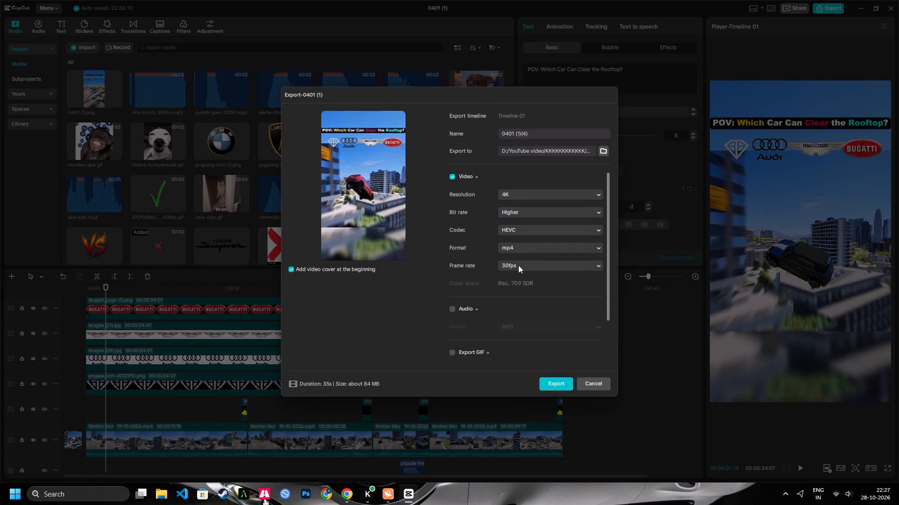
left_click(518, 265)
left_click(523, 372)
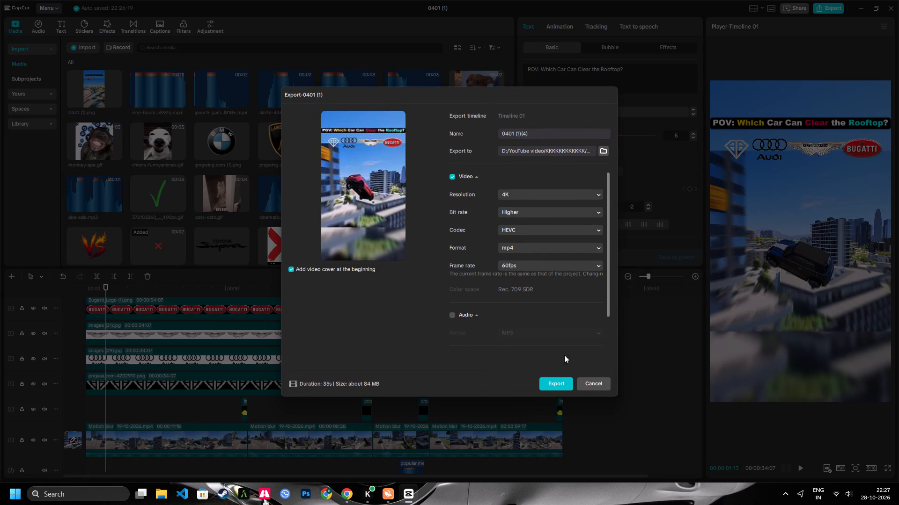
left_click(551, 391)
left_click(550, 383)
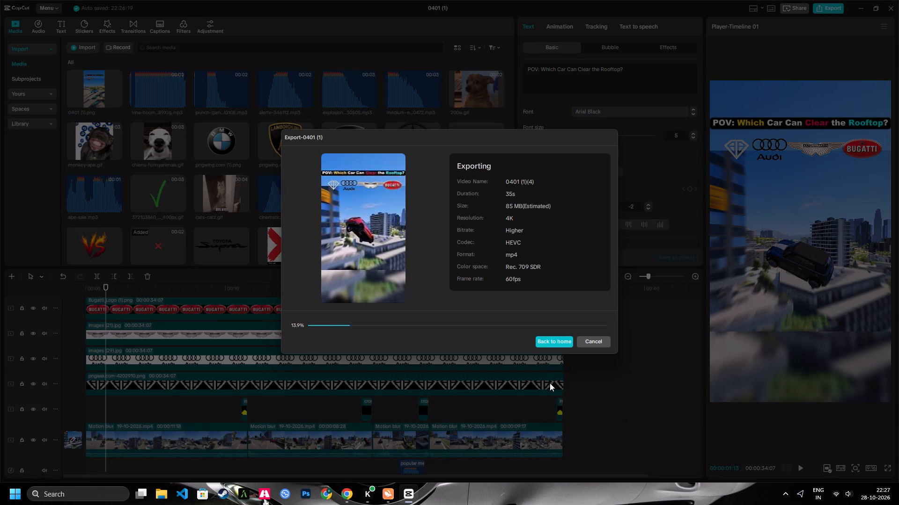
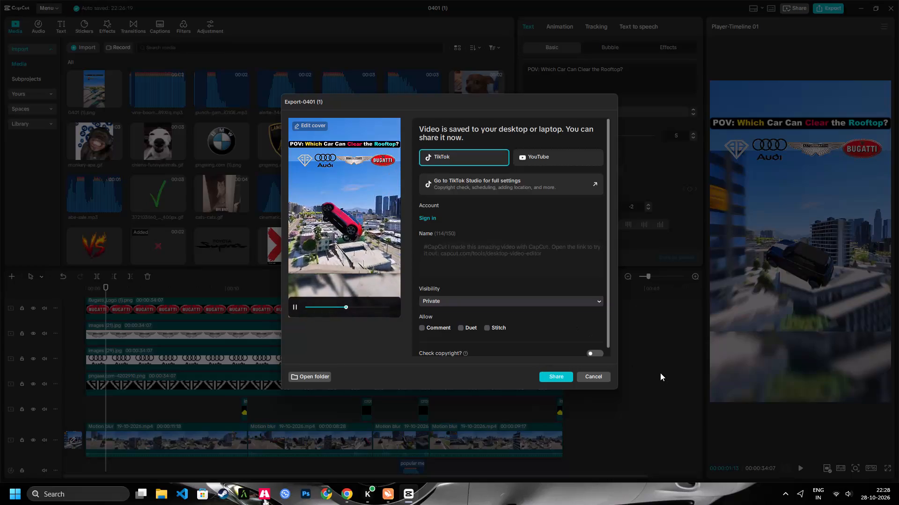
Close the finished export dialog and return to the timeline.
left_click(604, 372)
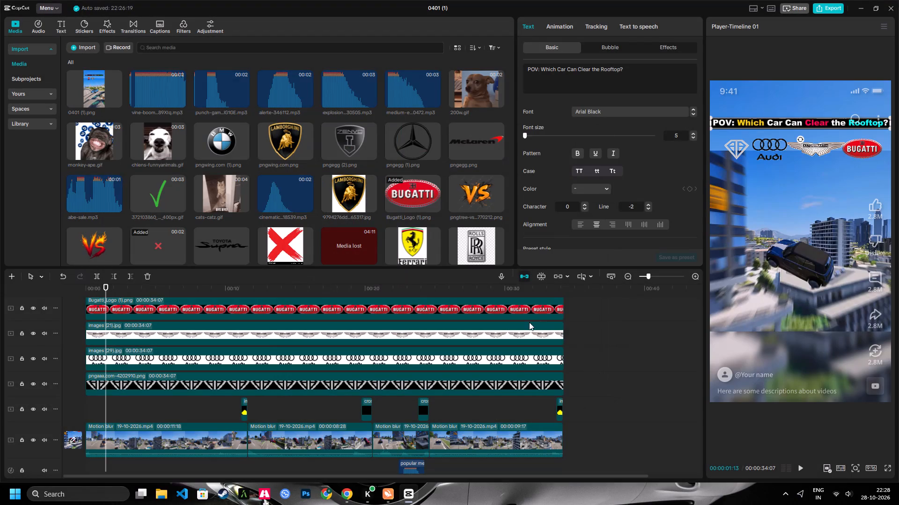
Trim away the part of the last main-track clip before 00:00:32:10.
left_click(549, 288)
left_click(527, 422)
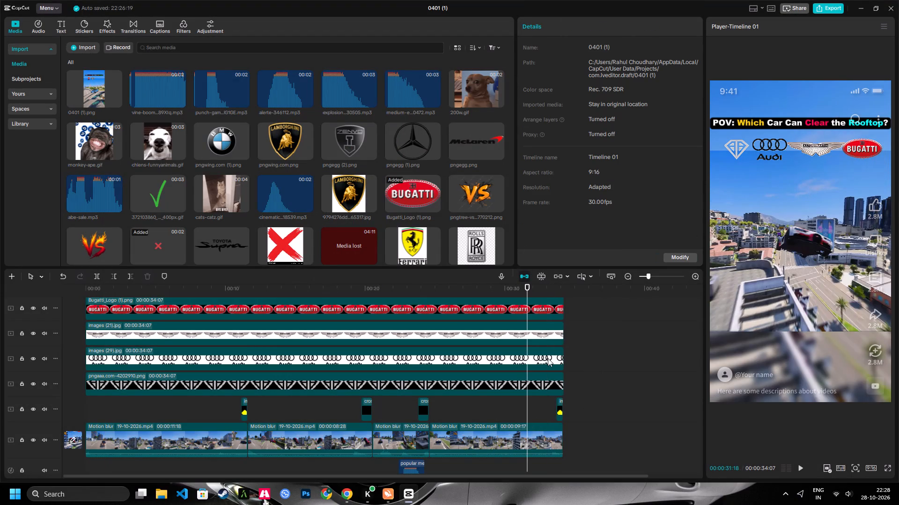
key("Right")
key("Right")
key("Right")
key("Right")
key("Right")
key("Right")
key("Right")
key("Right")
key("Right")
key("Right")
key("Right")
key("Right")
key("Right")
key("Right")
key("Right")
key("Right")
key("Right")
key("Right")
key("Right")
key("Right")
key("Right")
key("Right")
left_click(507, 444)
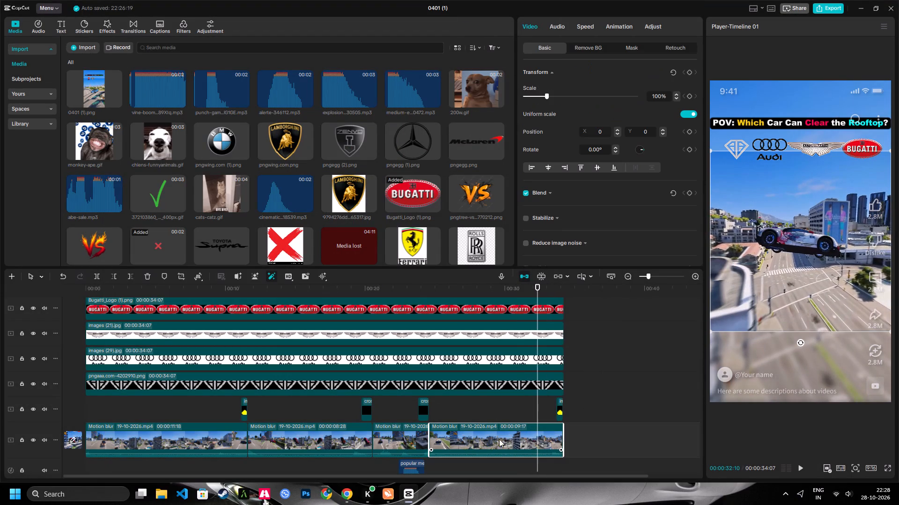
left_click(109, 281)
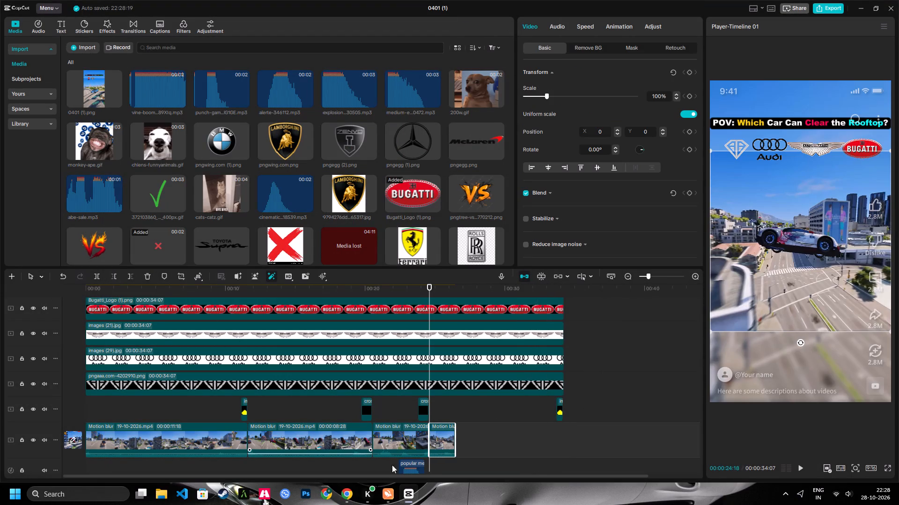
Delete the three earlier Motion blur clips from the main track, keeping only the trimmed last clip.
left_click(393, 447)
key("Delete")
left_click(313, 435)
key("Delete")
left_click(190, 447)
key("Delete")
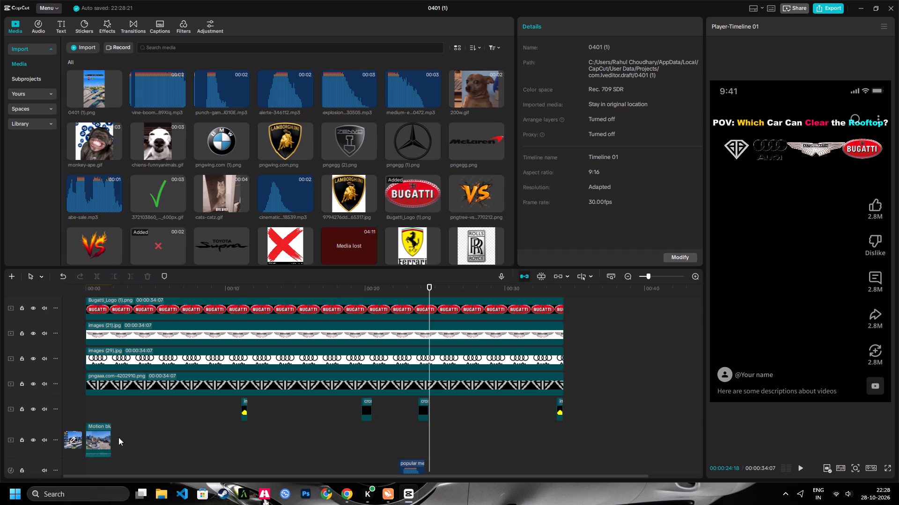
Extend the remaining 19-10-2026.mp4 clip's end to 00:02:16:07 and fit the whole timeline in view.
left_click(111, 438)
left_click_drag(111, 438, 810, 406)
key("shift+z")
Find the next car's run in the extended clip and trim away everything before 00:00:48:05.
key("space")
key("space")
left_click_drag(154, 289, 28, 316)
key("space")
left_click(104, 291)
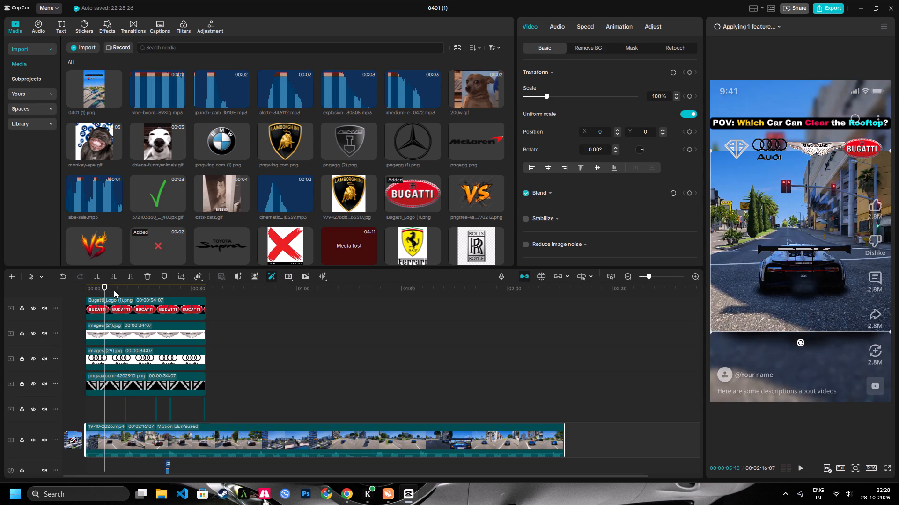
left_click(114, 290)
key("space")
left_click_drag(114, 290, 189, 298)
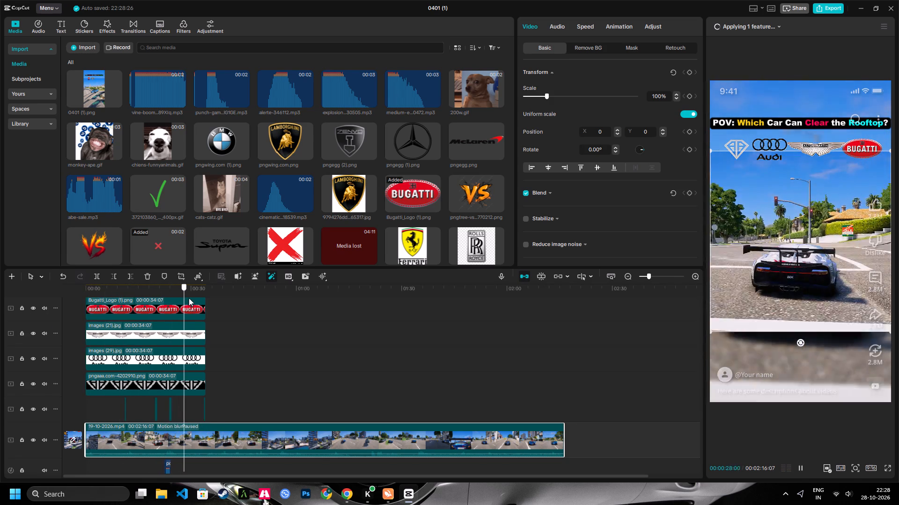
left_click_drag(189, 298, 262, 307)
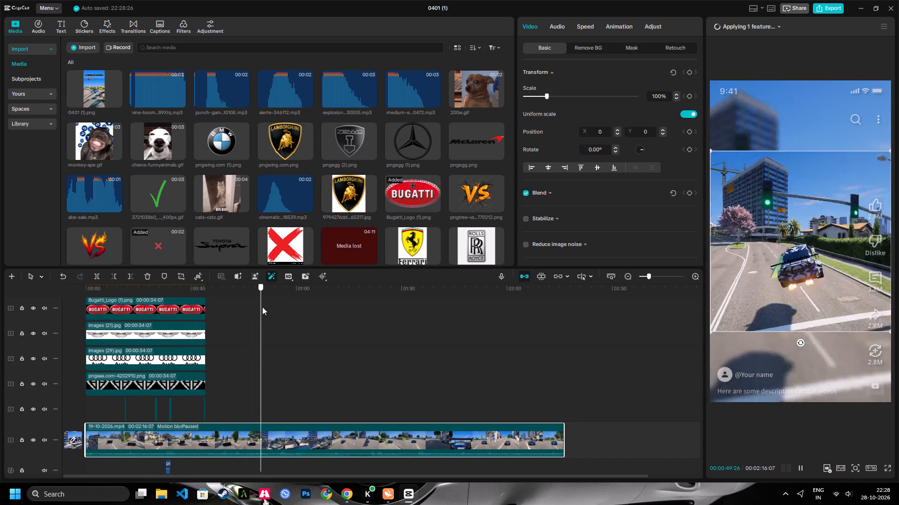
left_click_drag(262, 307, 250, 316)
key("space")
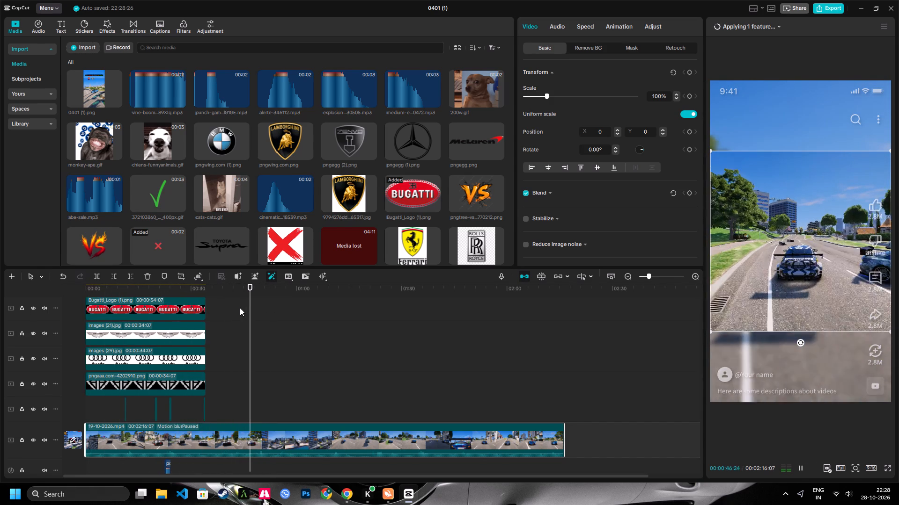
key("space")
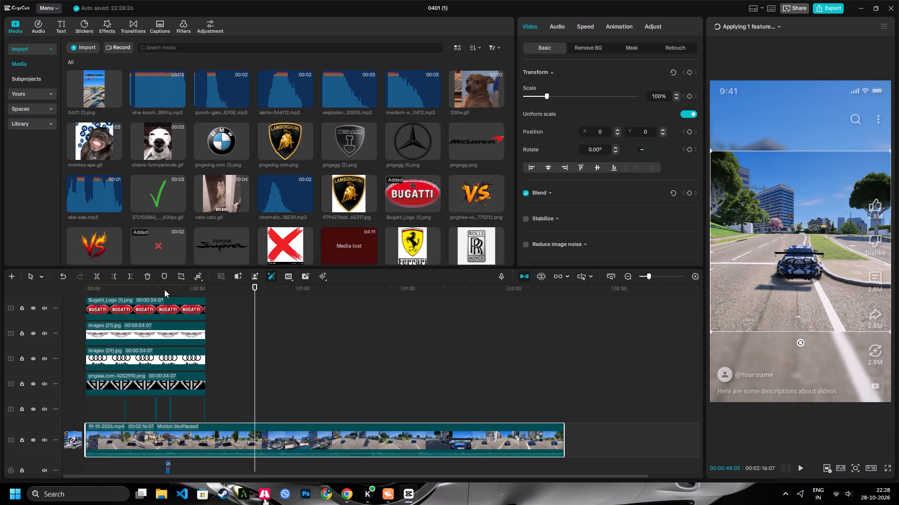
left_click(113, 278)
Split the main clip at 00:00:09:07 after the pool crash and trim about 3 seconds from the start of the second segment.
key("space")
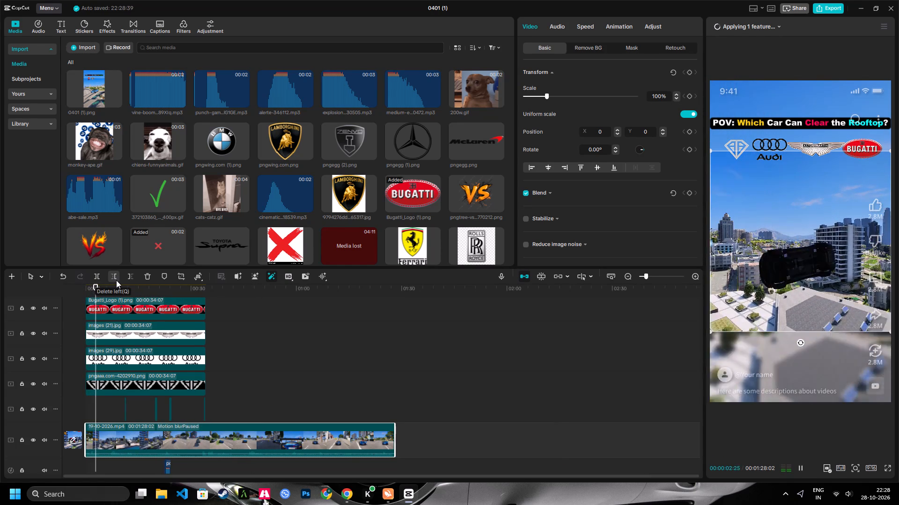
key("space")
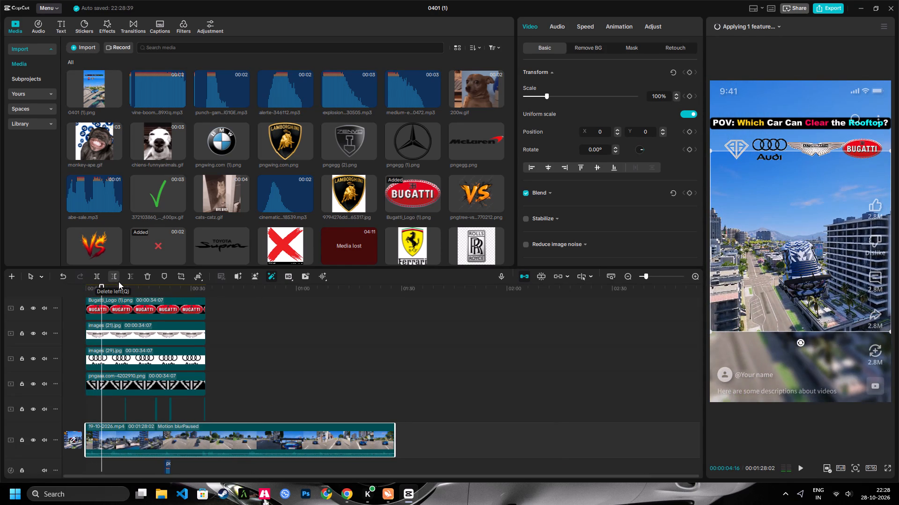
key("space")
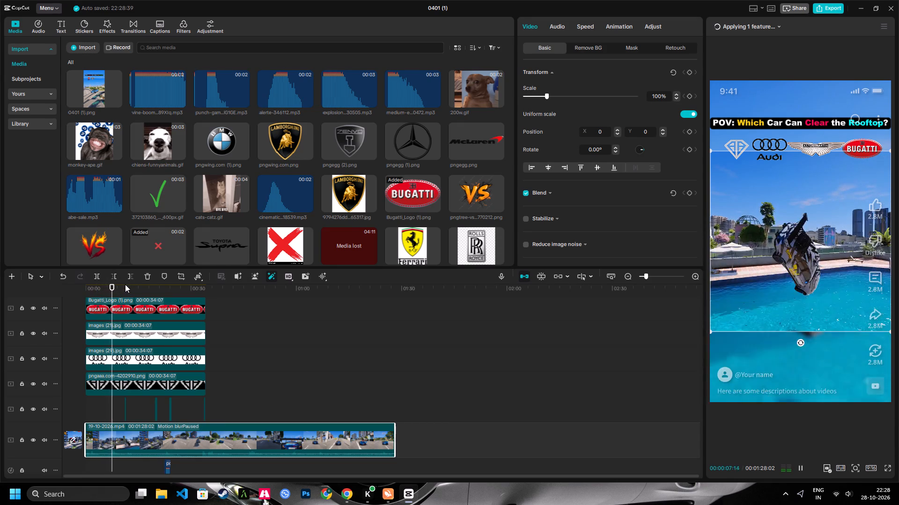
key("space")
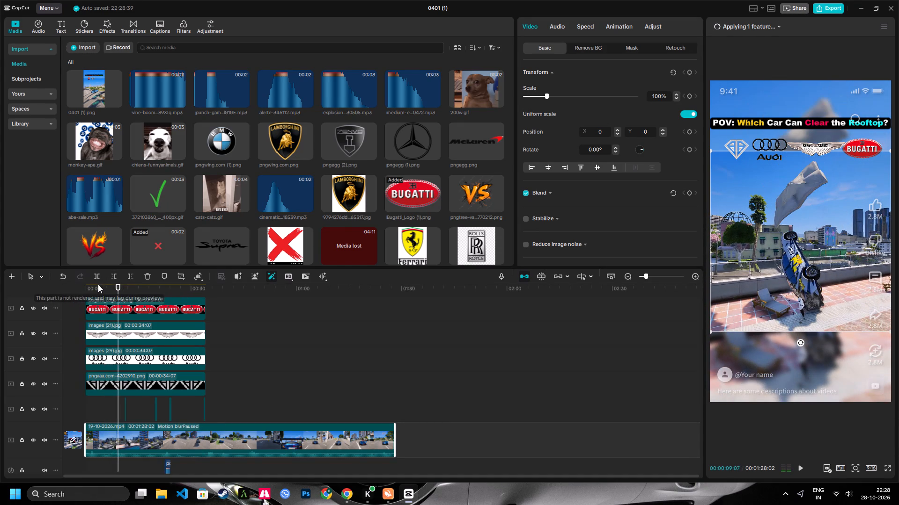
left_click(99, 272)
key("space")
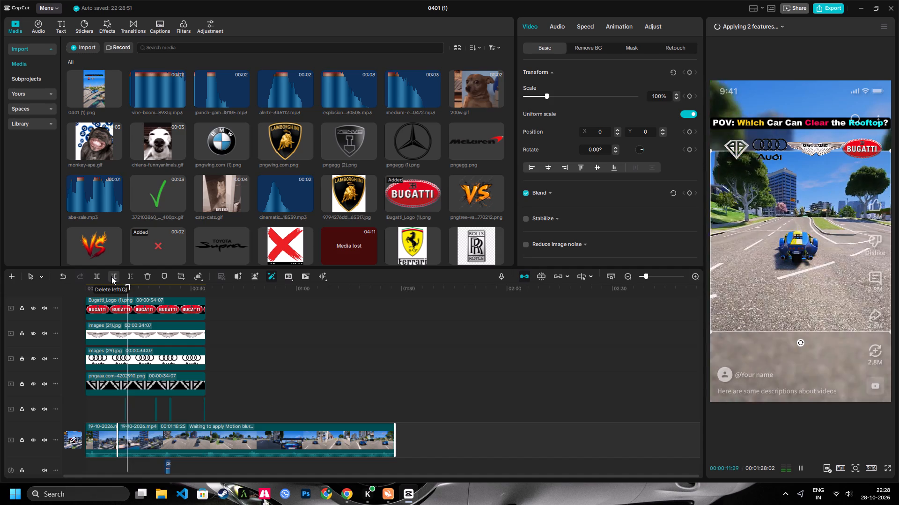
left_click(111, 276)
Split the second segment at about 00:00:20:15 and trim about 3 seconds from the start of the footage that follows.
key("space")
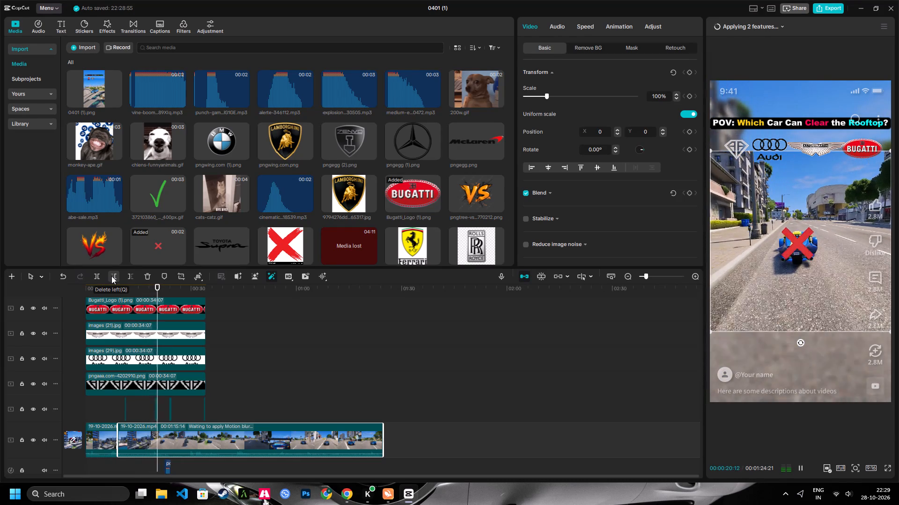
key("space")
left_click(94, 276)
key("space")
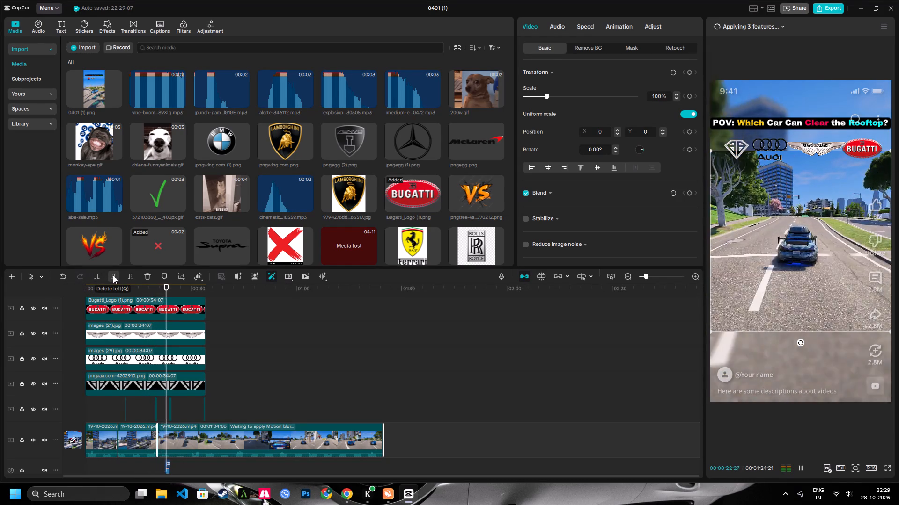
left_click(113, 275)
Play the third segment to 00:00:25:22 and audition the explosion, medium explosion, alerte and cinematic sounds in the media library.
key("space")
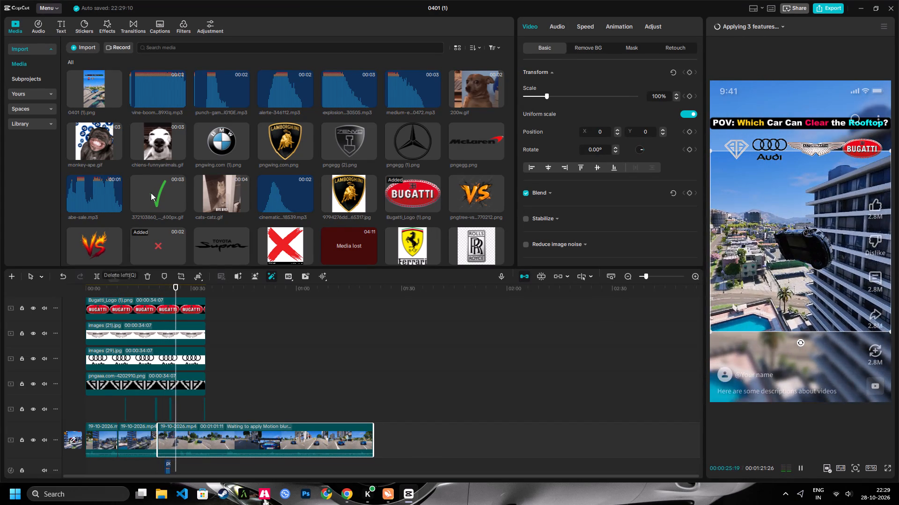
key("space")
left_click(324, 87)
left_click(401, 94)
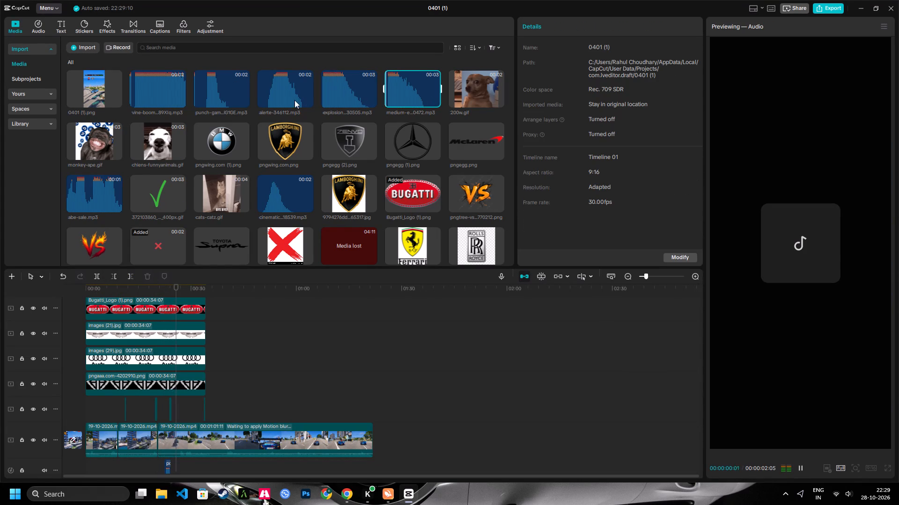
left_click(277, 98)
left_click(281, 182)
Audition the sound effects further down the media library, from answer-correct.mp3 through dry-fart.mp3, movie_1.mp3 and ouchies-that-hurt.mp3.
scroll(137, 205, "down", 4)
scroll(248, 194, "down", 2)
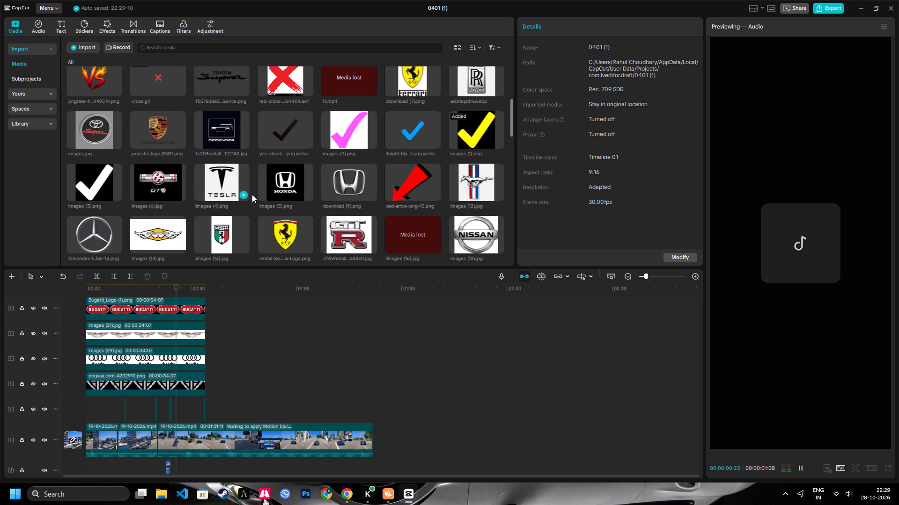
scroll(252, 195, "down", 2)
left_click(111, 118)
left_click(162, 123)
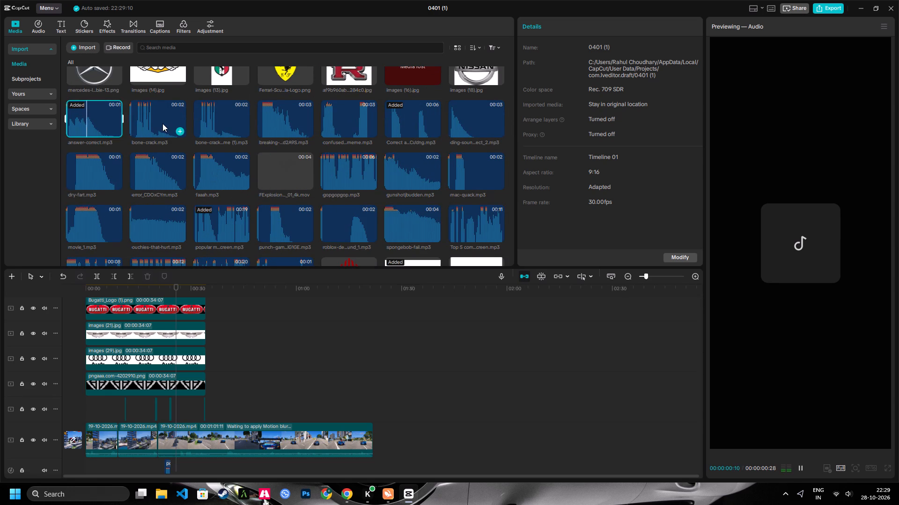
left_click(211, 122)
left_click(284, 117)
left_click(330, 115)
left_click(392, 130)
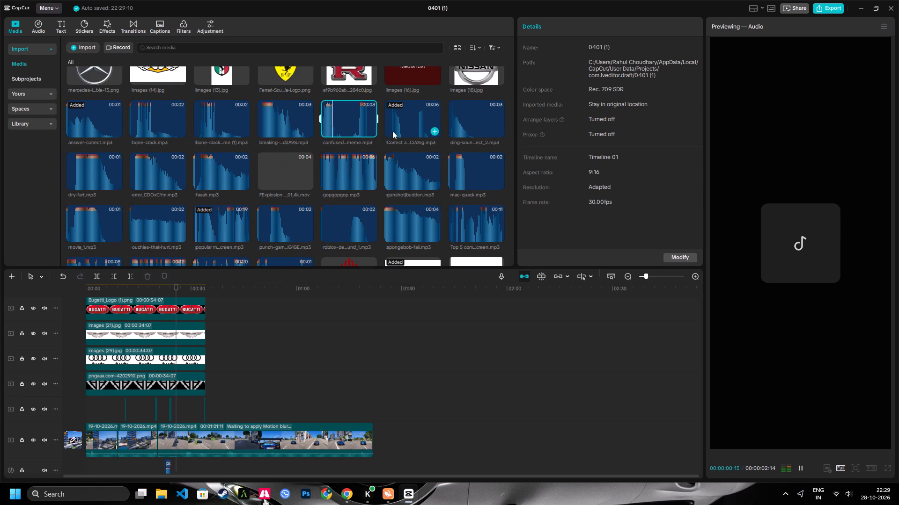
left_click(451, 128)
left_click(463, 171)
left_click(431, 173)
left_click(346, 172)
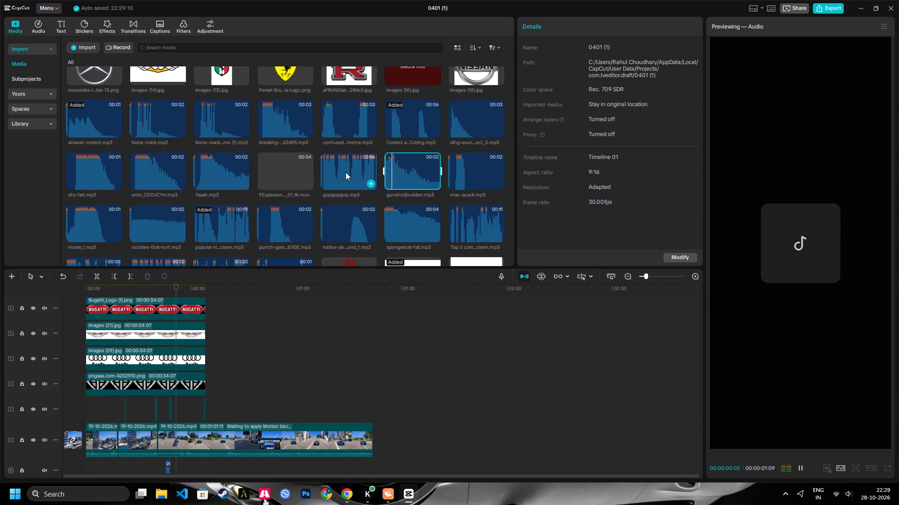
left_click(344, 217)
left_click(282, 217)
left_click(340, 172)
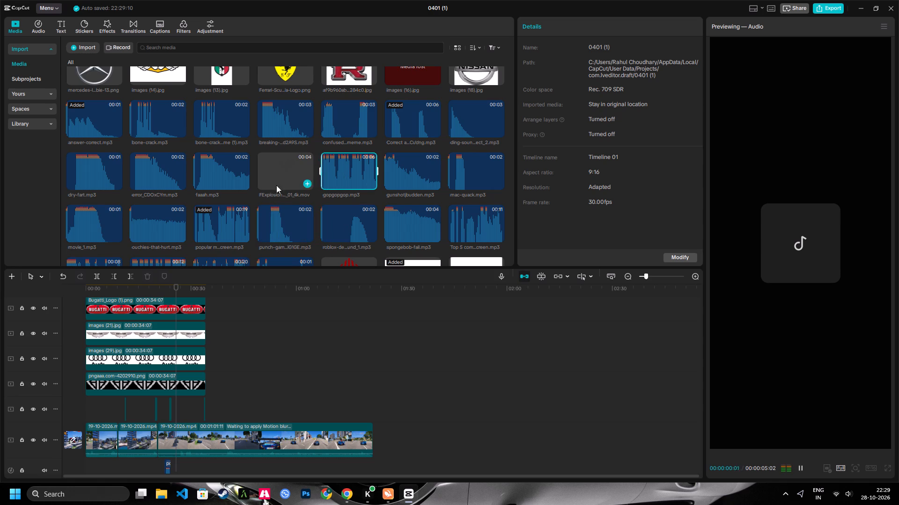
left_click(222, 167)
left_click(161, 170)
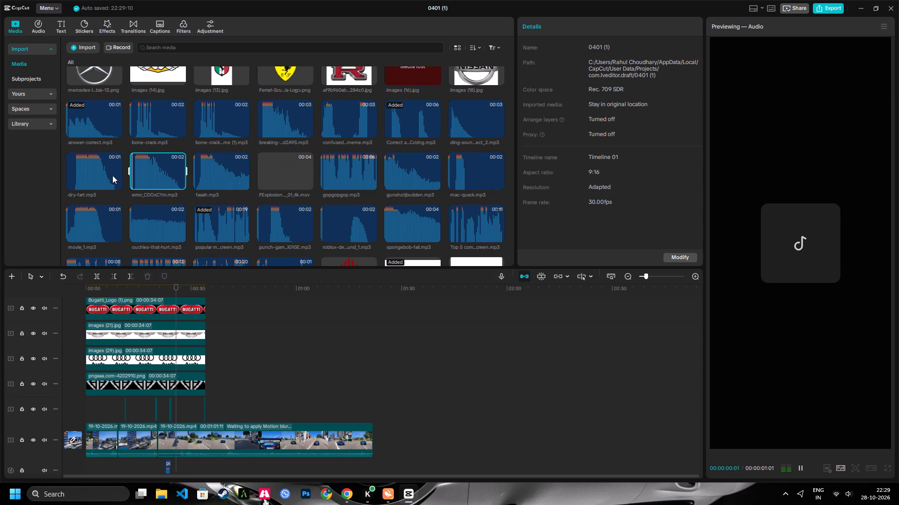
left_click(98, 176)
left_click(95, 222)
left_click(149, 220)
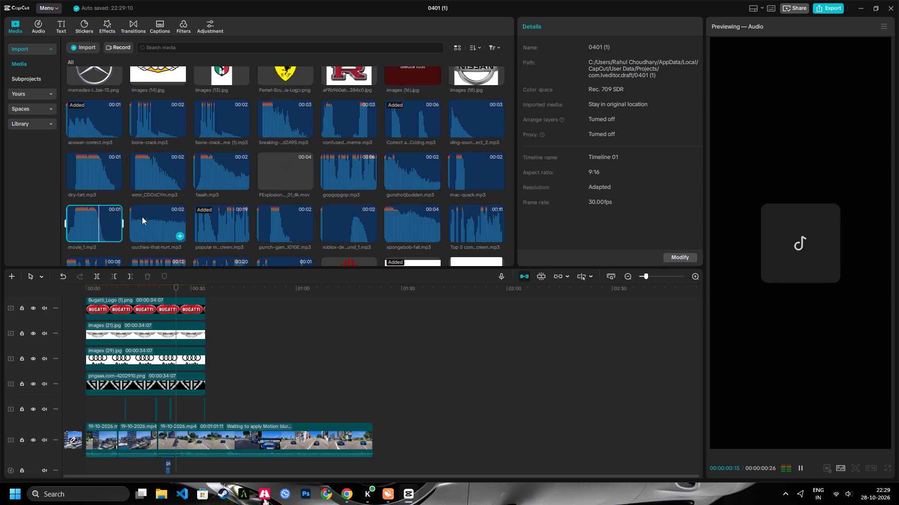
left_click(107, 169)
double_click(96, 171)
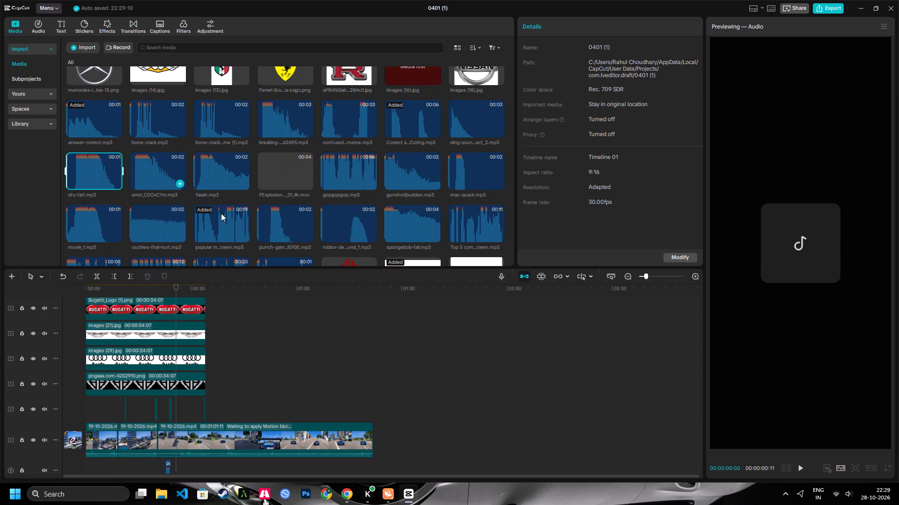
Audition spongebob-fail.mp3, the Top 5 and Top 10 sounds and tum-dum-tedau.mp3, and recheck gopgopgop.mp3 and faaah.mp3.
left_click(389, 219)
scroll(410, 218, "down", 2)
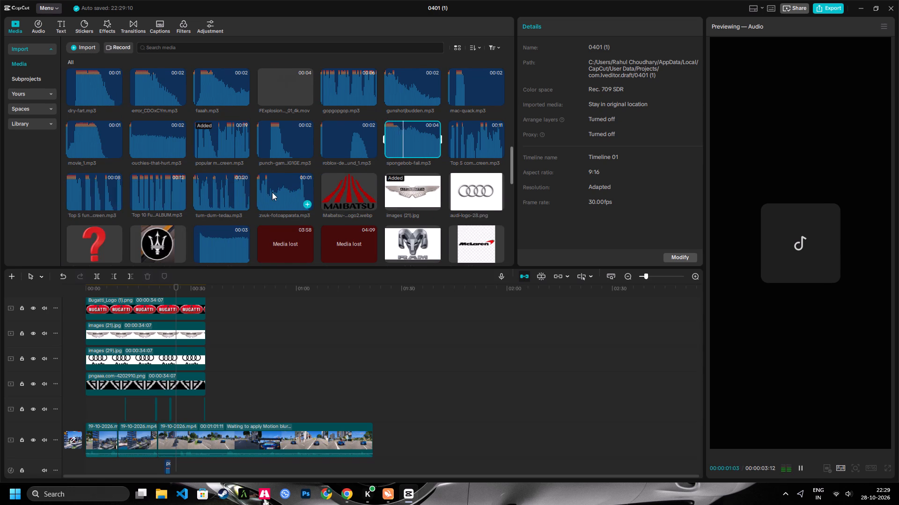
left_click(272, 192)
left_click(222, 194)
left_click(169, 195)
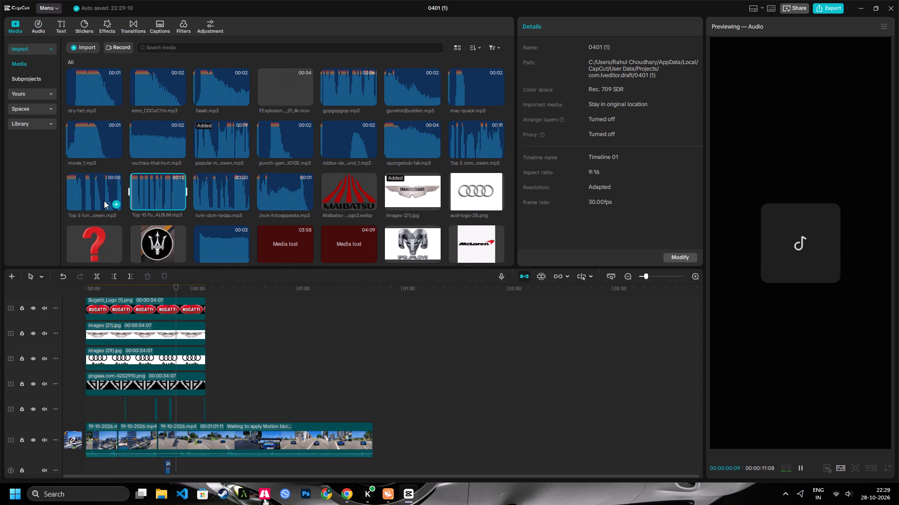
left_click(98, 199)
left_click(224, 238)
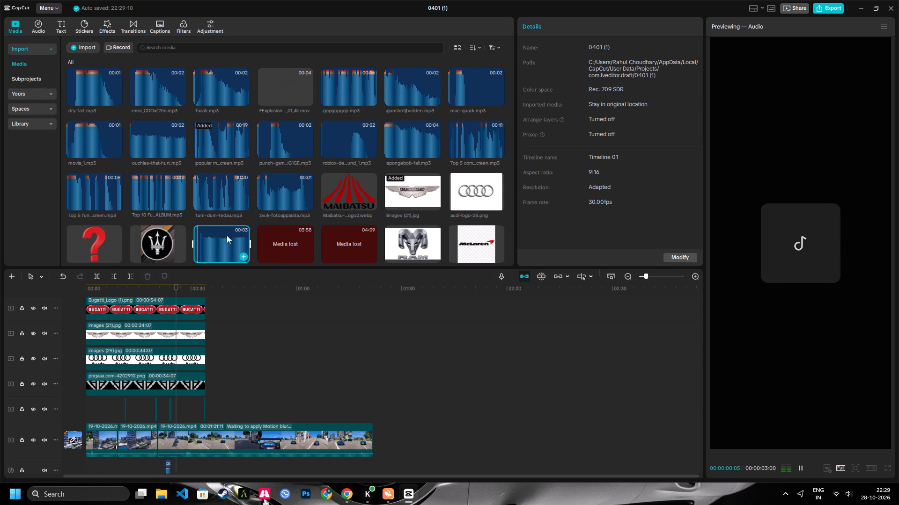
scroll(333, 198, "up", 1)
left_click(441, 130)
left_click(462, 130)
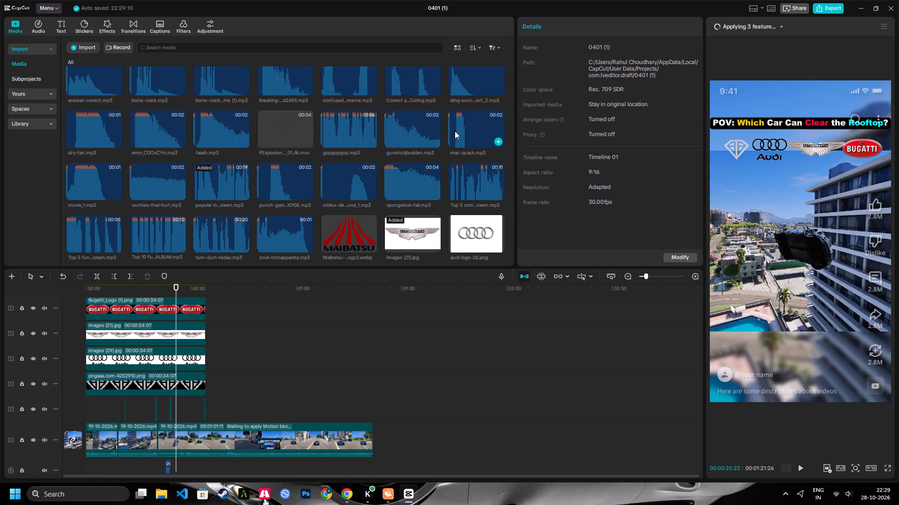
left_click(394, 133)
left_click(346, 133)
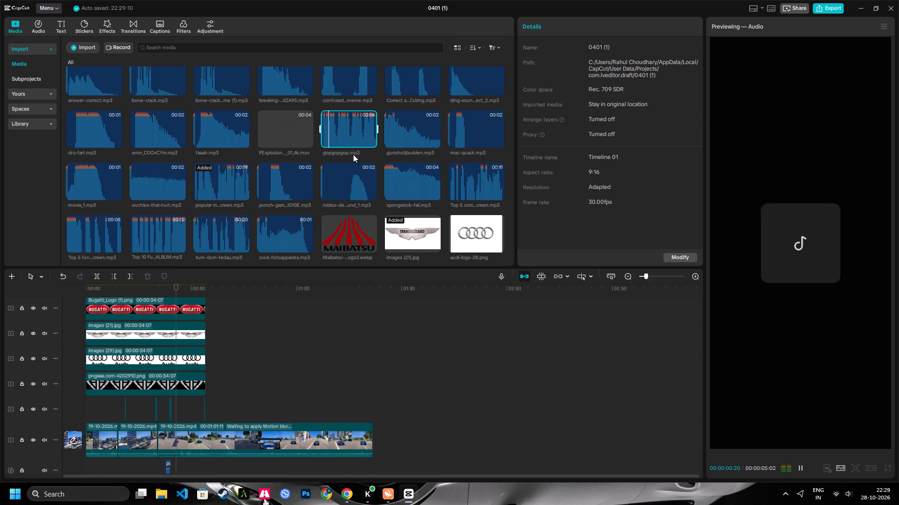
left_click(276, 133)
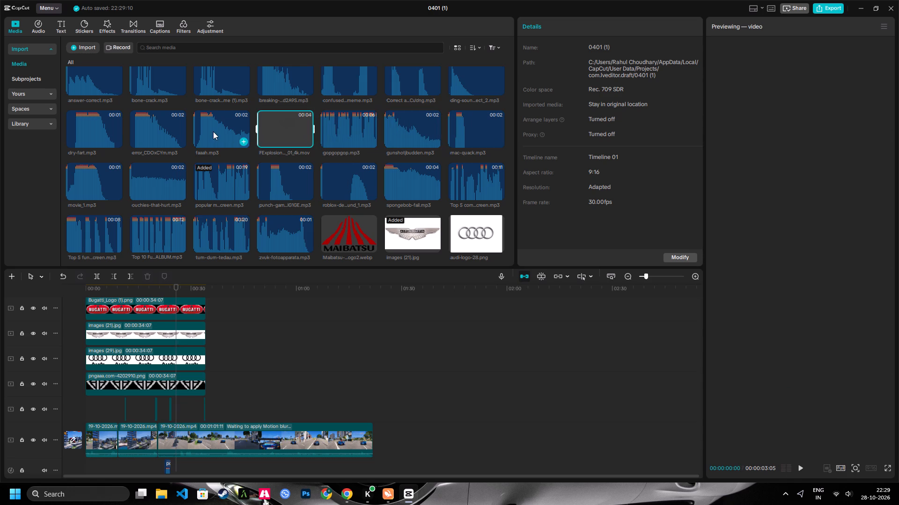
left_click(213, 131)
Split the third segment at about 00:00:29:24 and trim about 3.7 seconds from the start of the footage that follows.
left_click(178, 297)
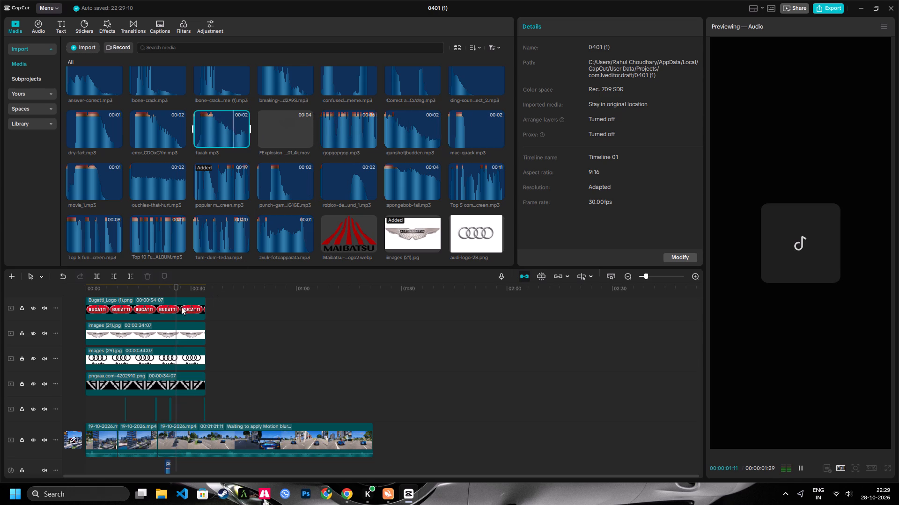
left_click(182, 308)
left_click(184, 428)
key("space")
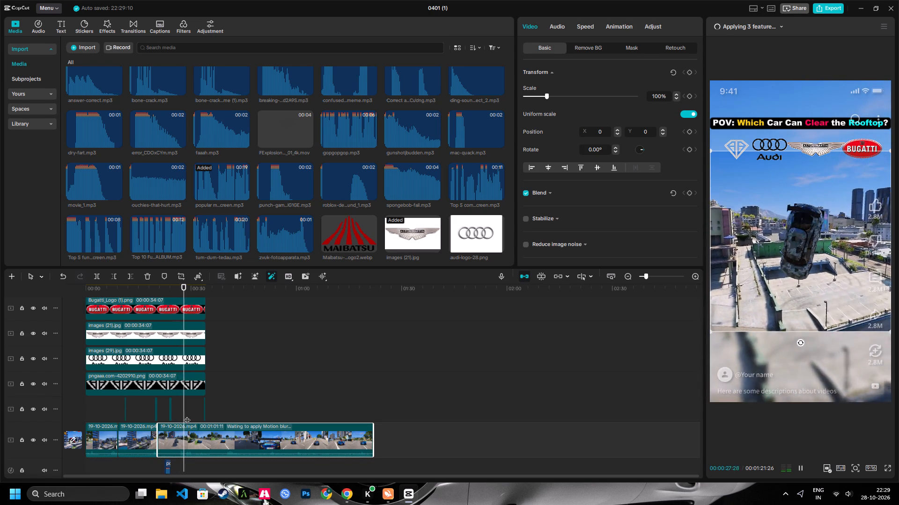
key("space")
key("space")
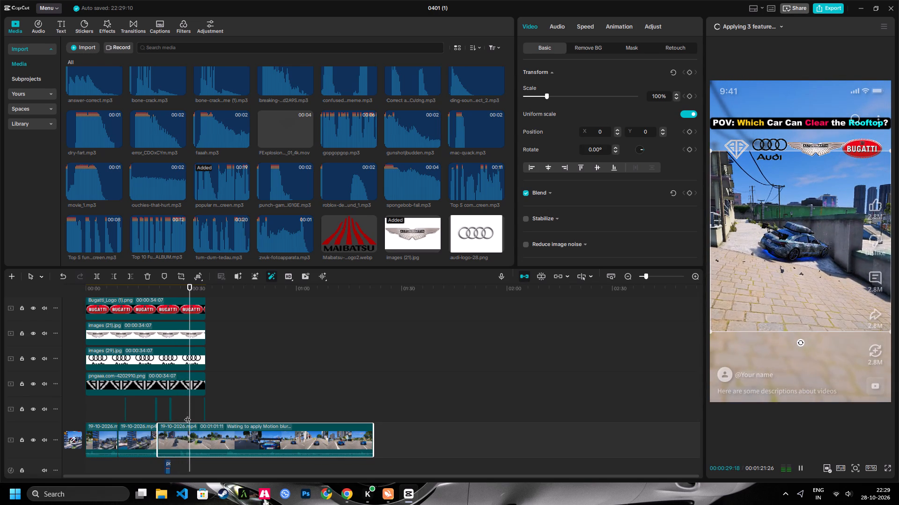
key("space")
left_click(98, 275)
key("space")
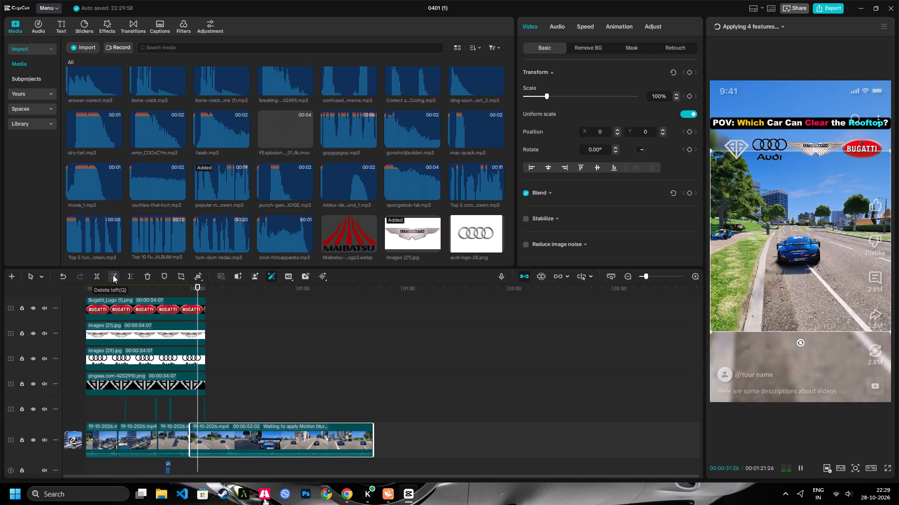
key("space")
key("space")
left_click(113, 275)
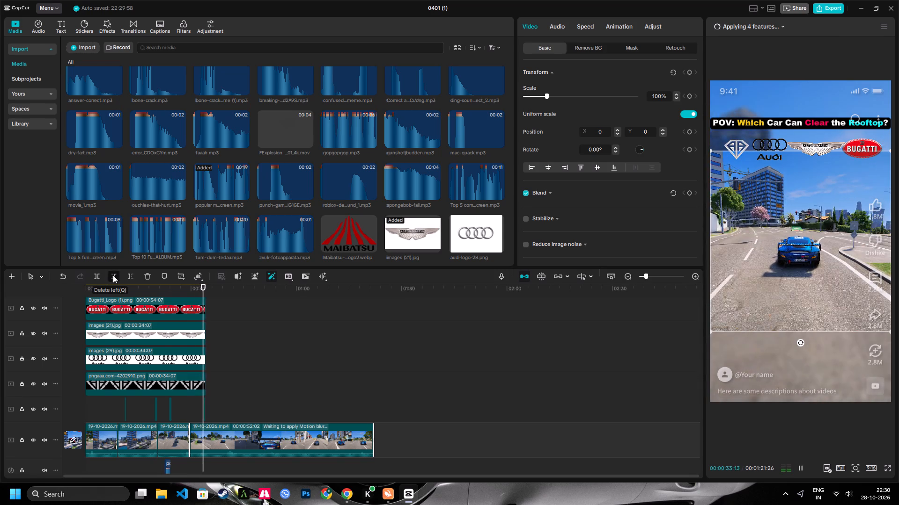
Remove the rest of the fourth segment's footage after 00:00:39:21 and return to the start of the timeline.
key("space")
key("space")
key("space")
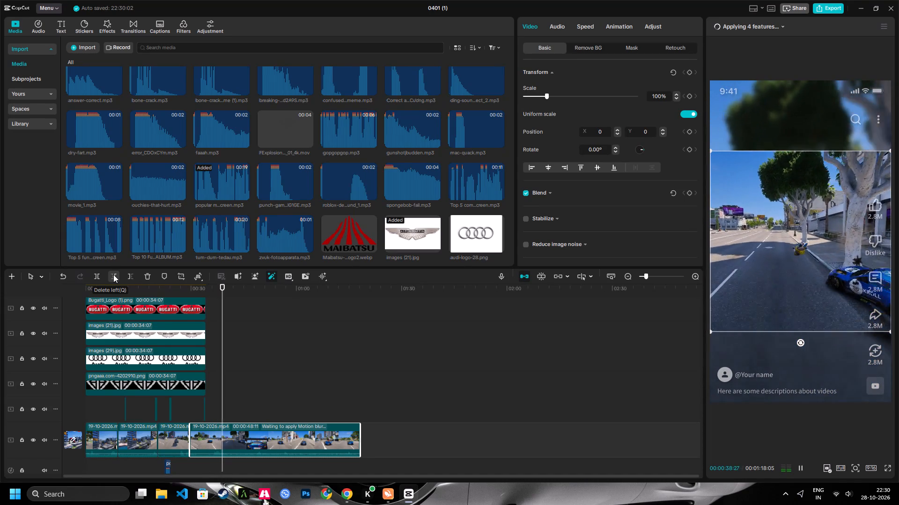
key("space")
key("space")
key("space")
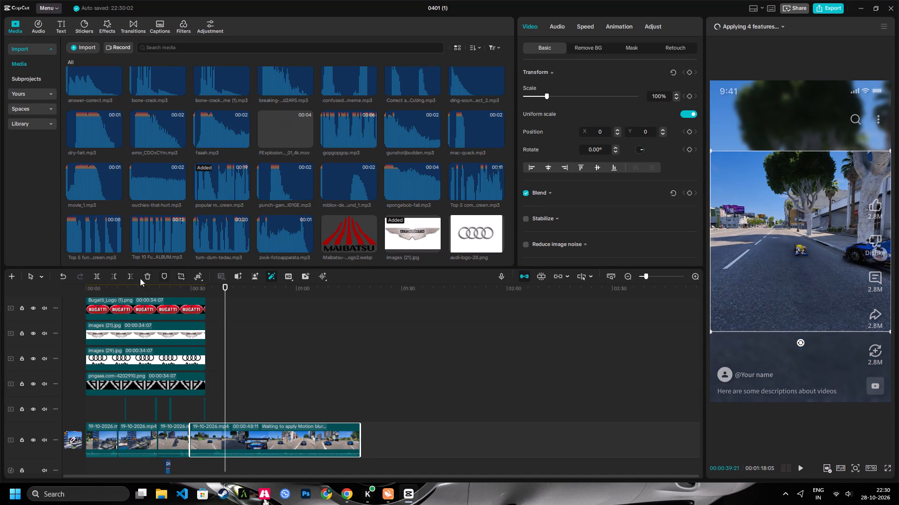
left_click(132, 278)
key("shift+z")
key("space")
scroll(342, 377, "down", 4)
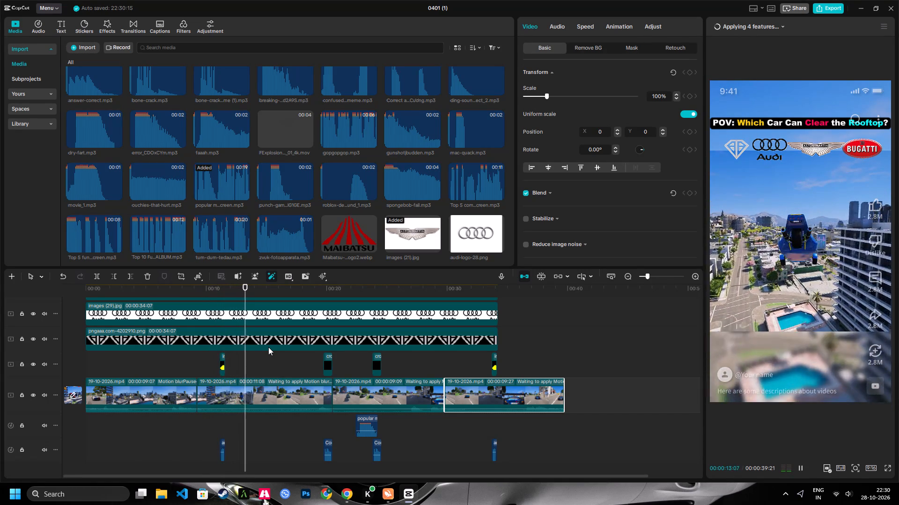
left_click_drag(144, 285, 0, 302)
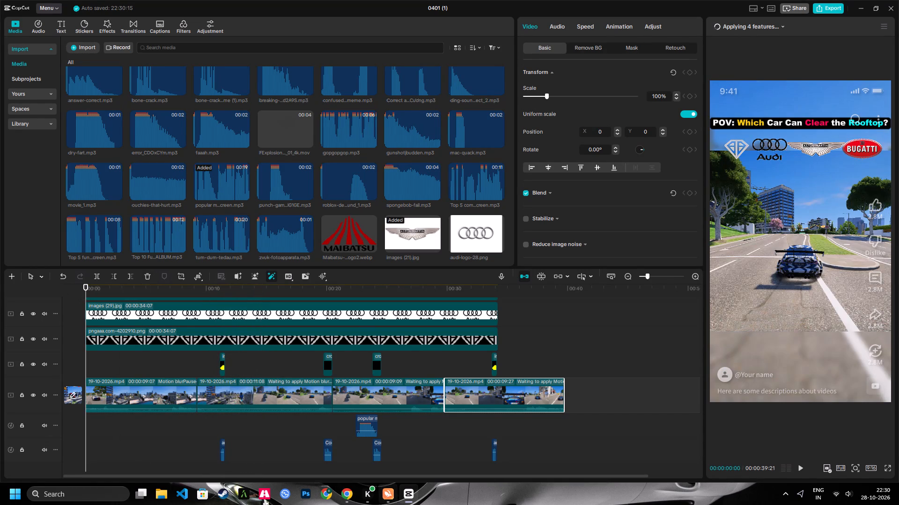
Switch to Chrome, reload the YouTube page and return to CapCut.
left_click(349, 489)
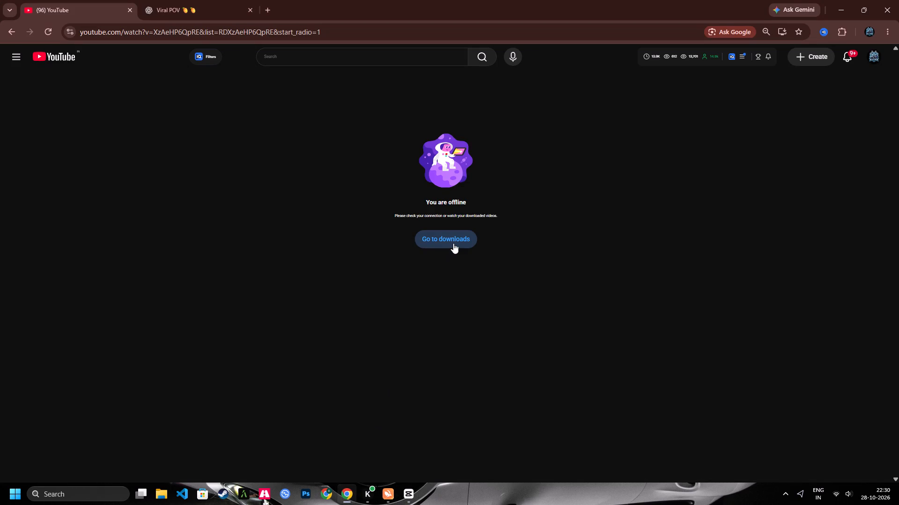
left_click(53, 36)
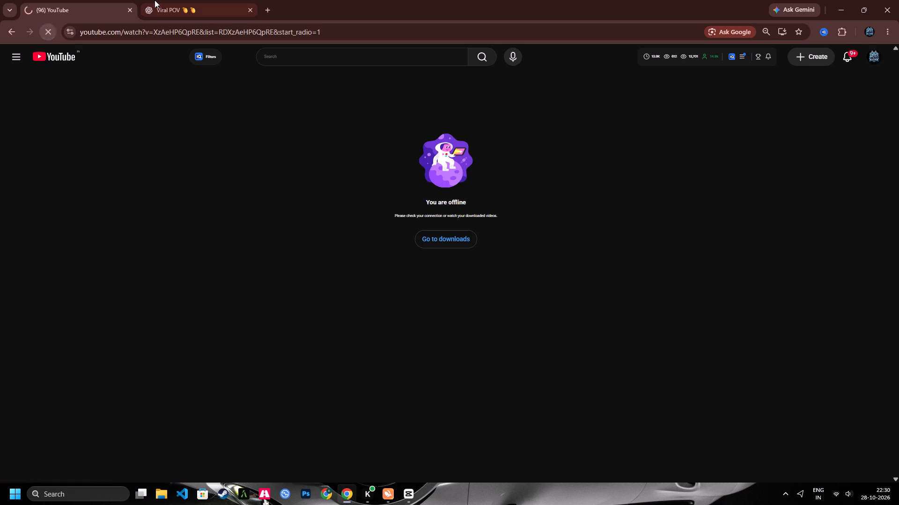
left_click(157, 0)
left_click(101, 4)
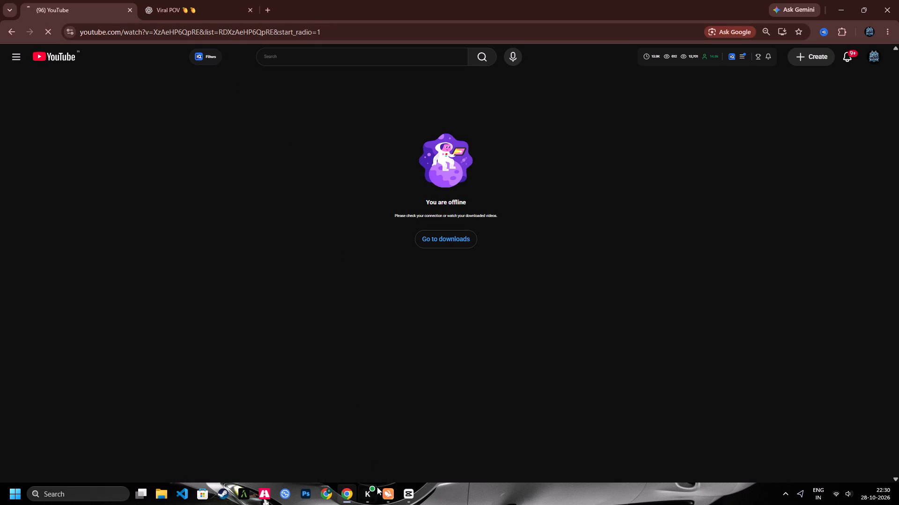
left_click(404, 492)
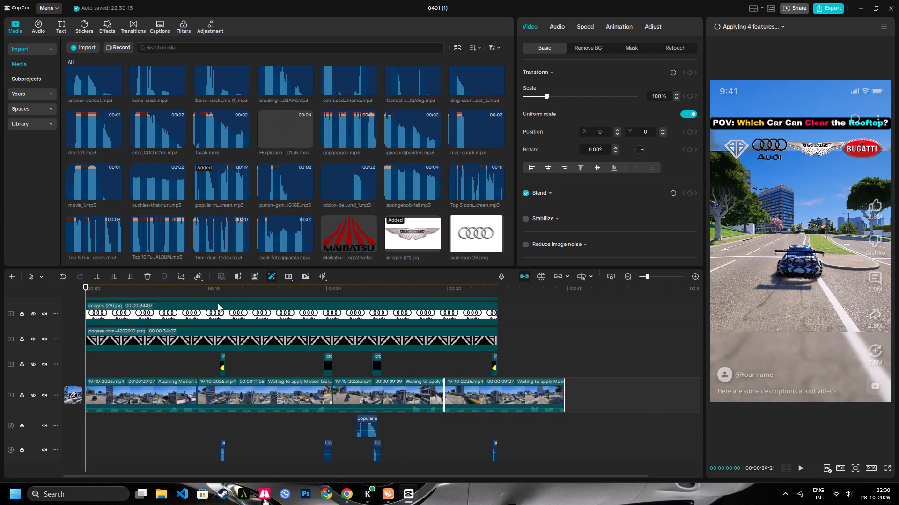
Trim the first segment's opening up to 00:00:00:19.
key("space")
key("space")
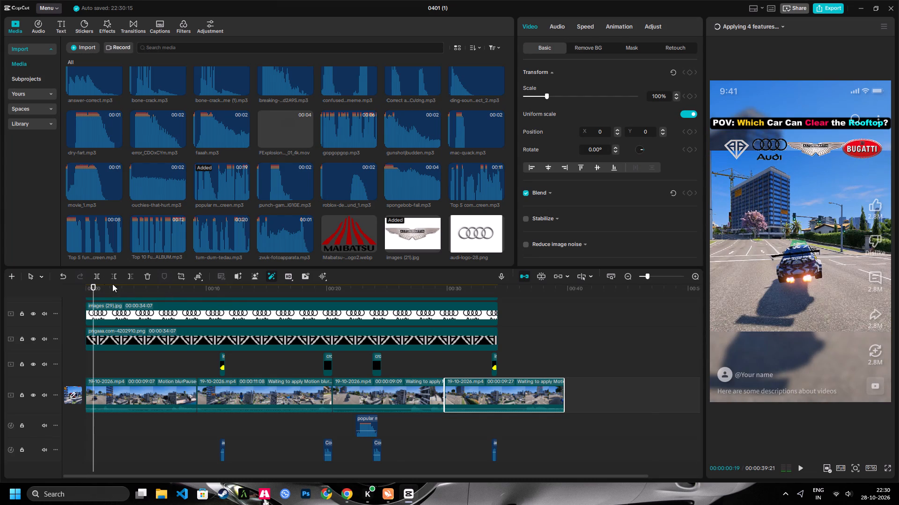
left_click(117, 275)
Split the first segment at about 00:00:02:12 and again at 00:00:06:17.
key("space")
key("space")
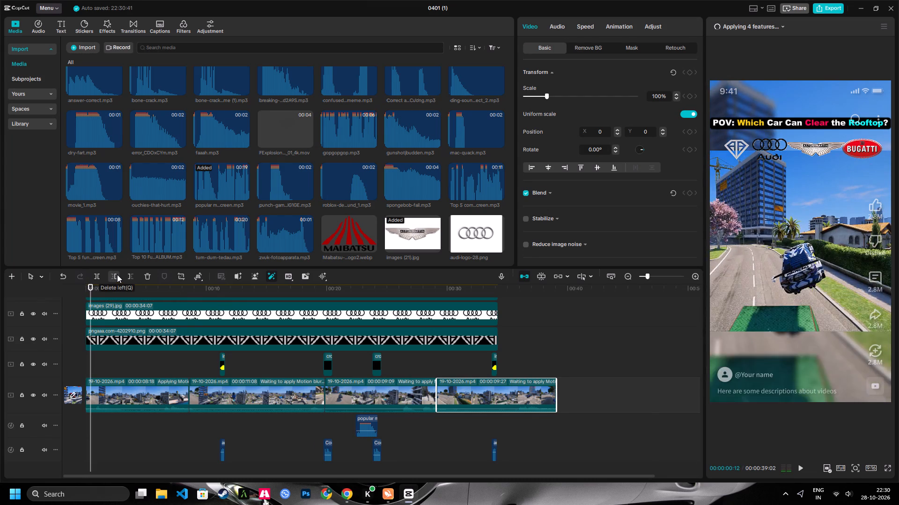
key("space")
key("space")
key("space")
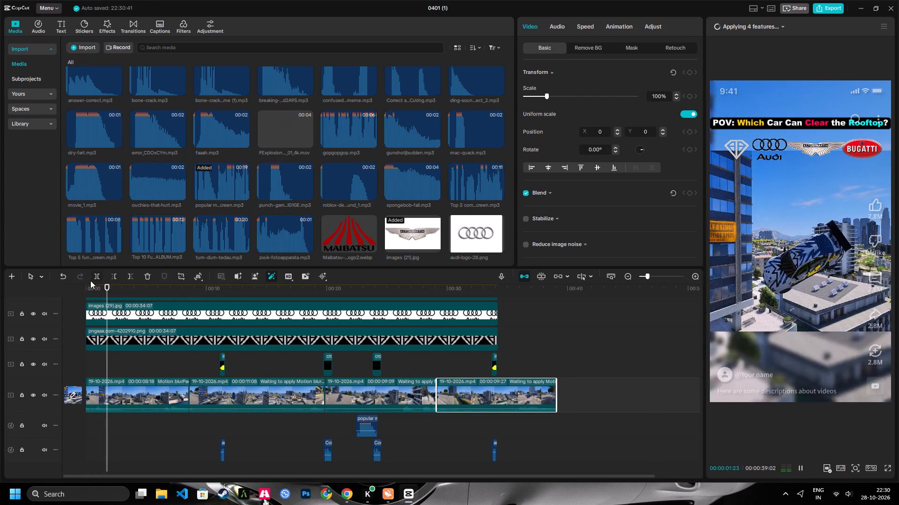
key("space")
left_click(98, 276)
key("space")
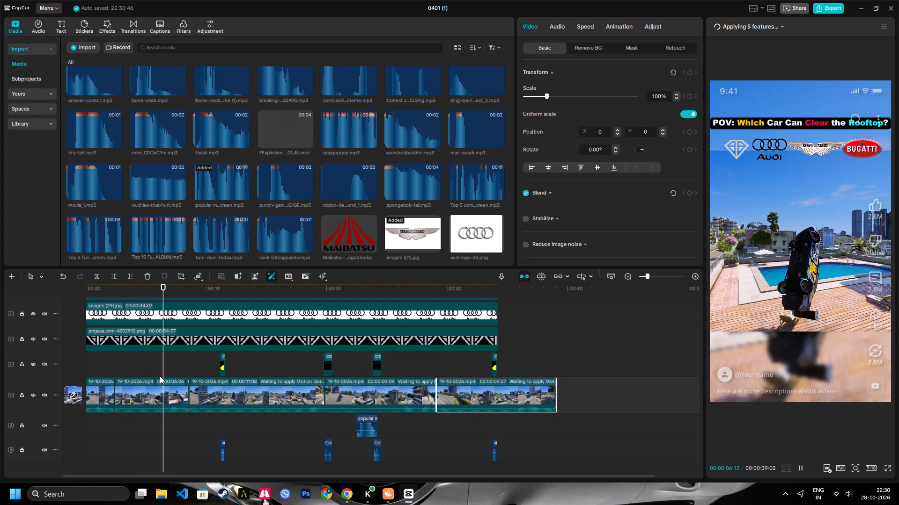
key("space")
left_click(158, 384)
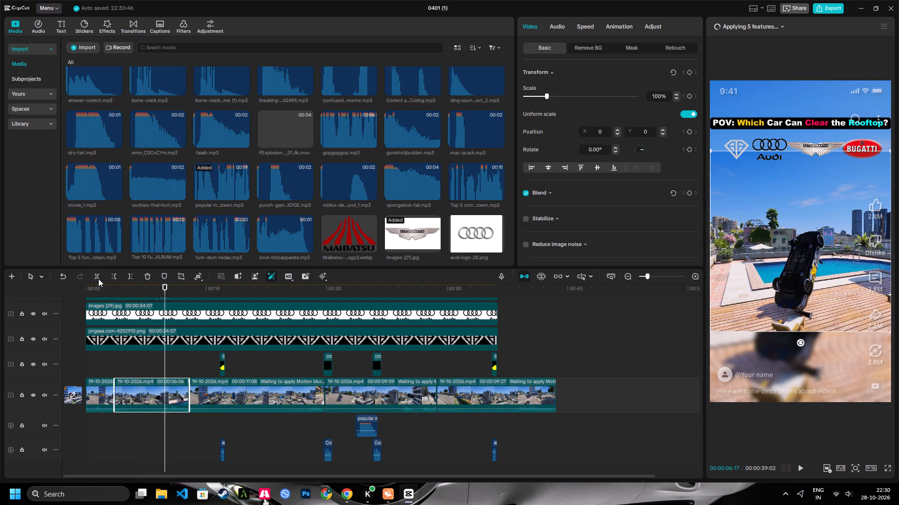
left_click(98, 278)
Speed up the middle piece between the two new cuts to 1.29x.
left_click(147, 396)
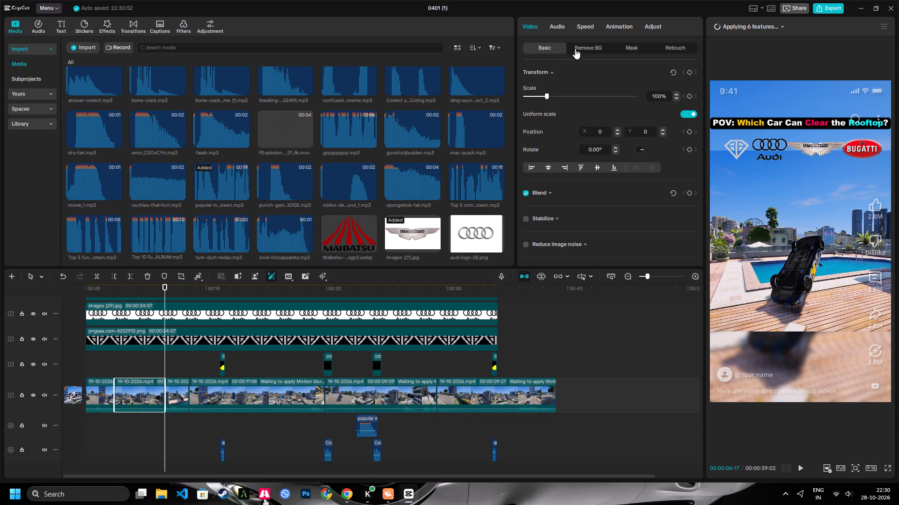
left_click(579, 27)
left_click(560, 86)
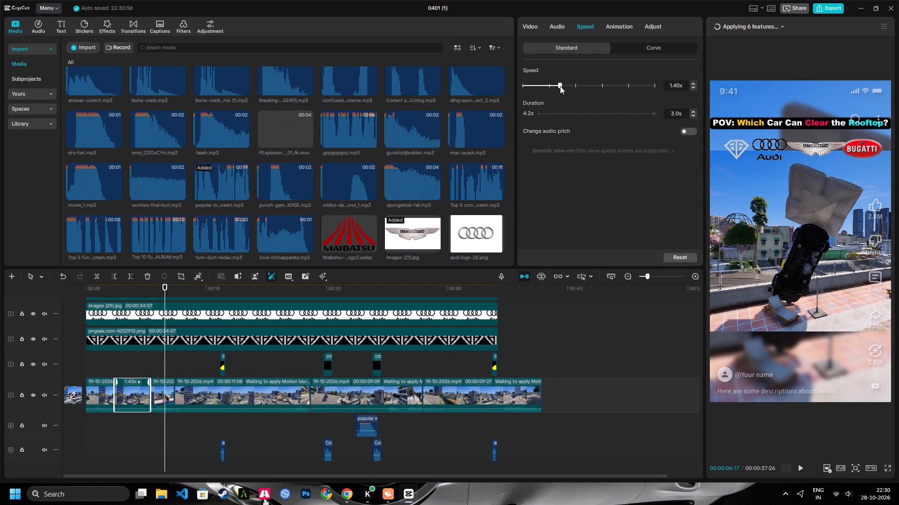
left_click(558, 85)
Copy the first cross.gif with its wrong-answer sound and paste the pair near 00:00:07:04, ending together with the third clip.
left_click_drag(140, 295, 16, 307)
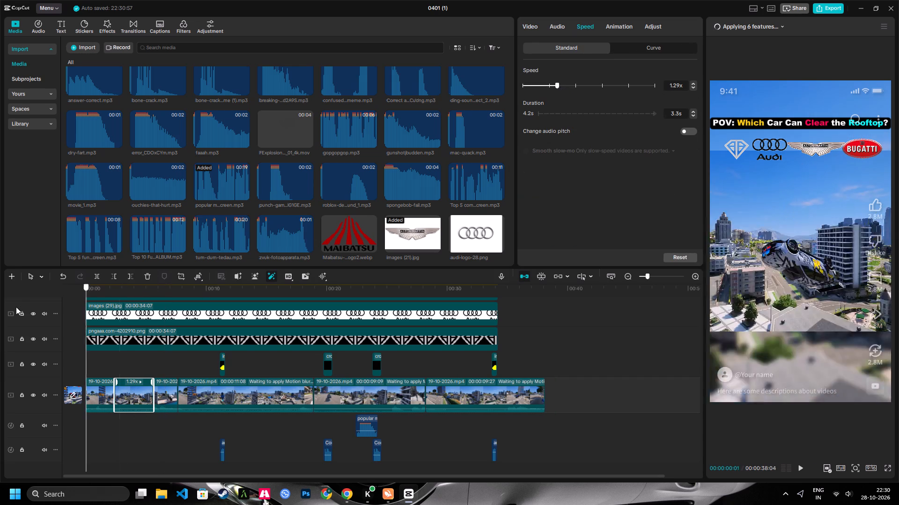
left_click_drag(16, 307, 15, 307)
key("space")
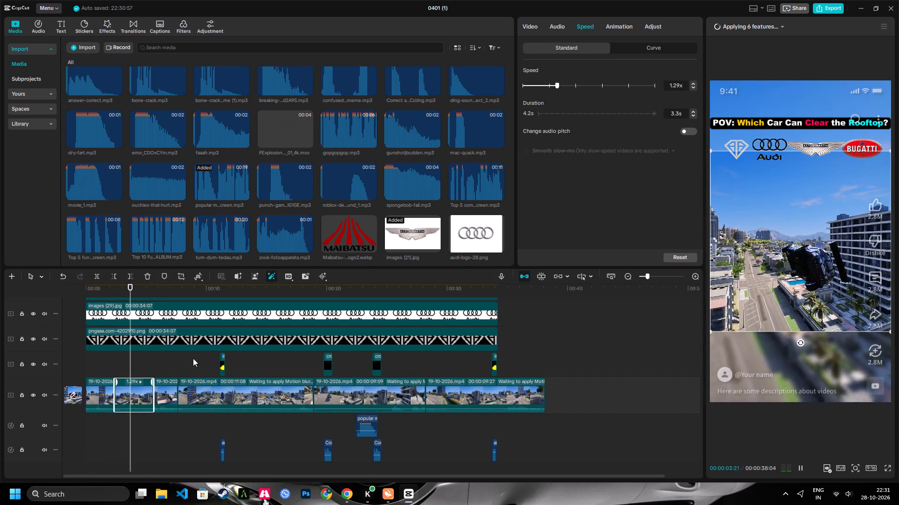
left_click_drag(347, 366, 319, 368)
left_click_drag(342, 451, 327, 447, "ctrl")
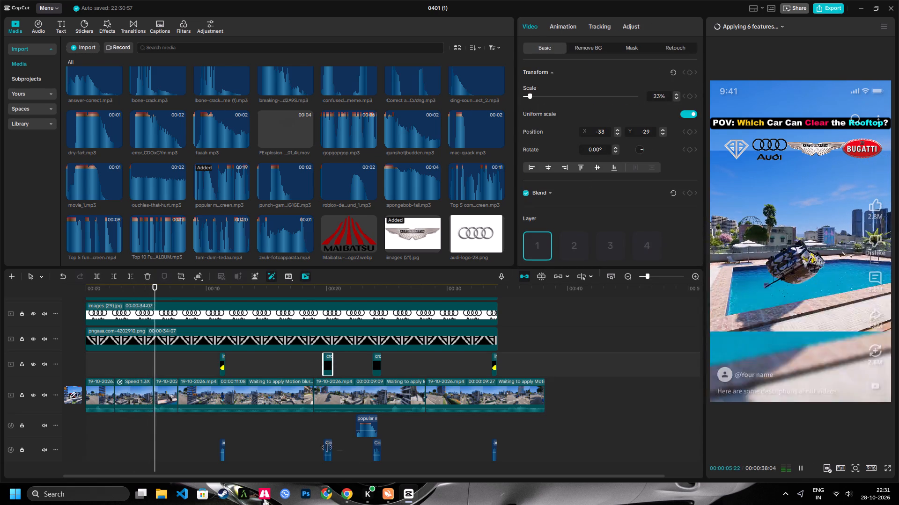
left_click_drag(327, 447, 326, 447, "ctrl")
key("ctrl+c")
key("space")
key("space")
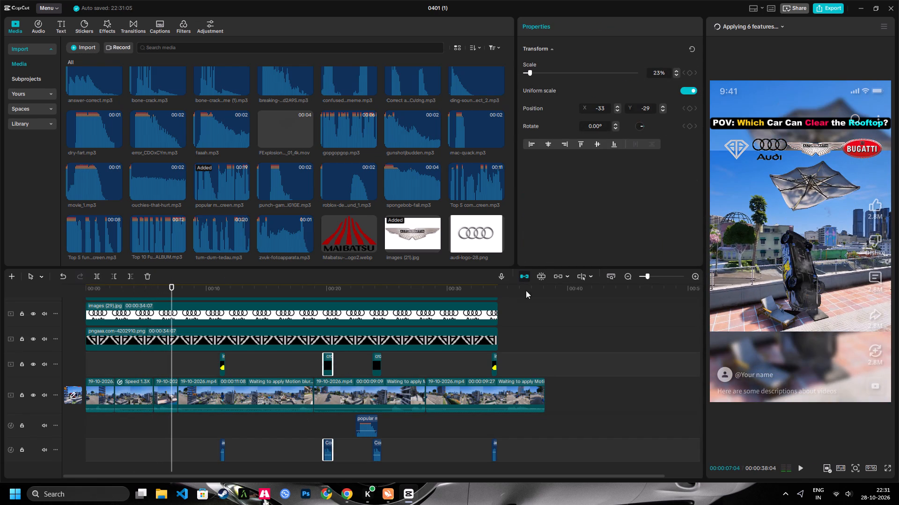
left_click_drag(653, 275, 663, 279)
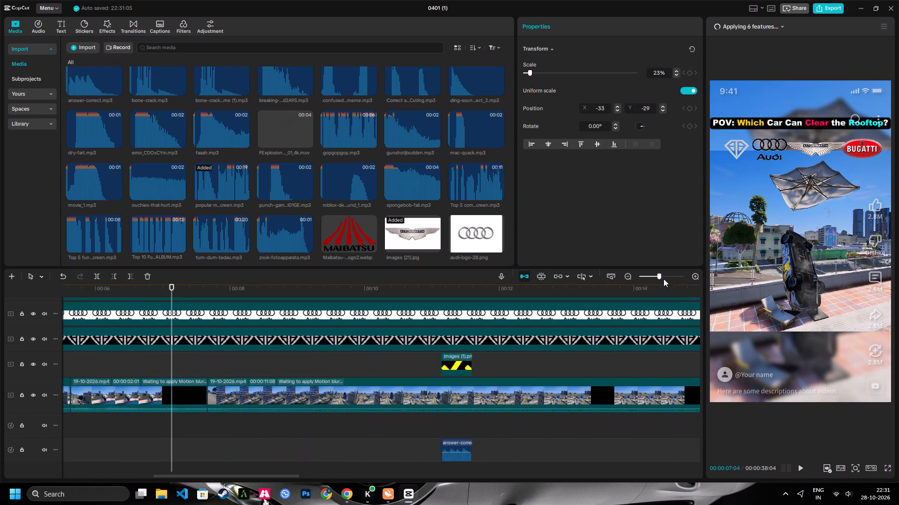
left_click_drag(663, 279, 663, 279)
key("ctrl+v")
left_click_drag(226, 363, 199, 364)
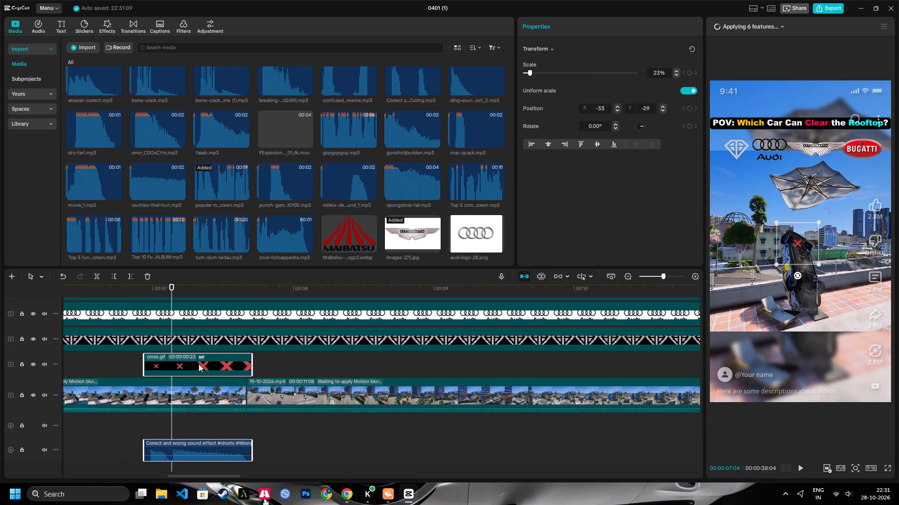
left_click_drag(199, 364, 194, 362)
Play through the fourth clip and trim off its end after 00:00:18:18.
key("space")
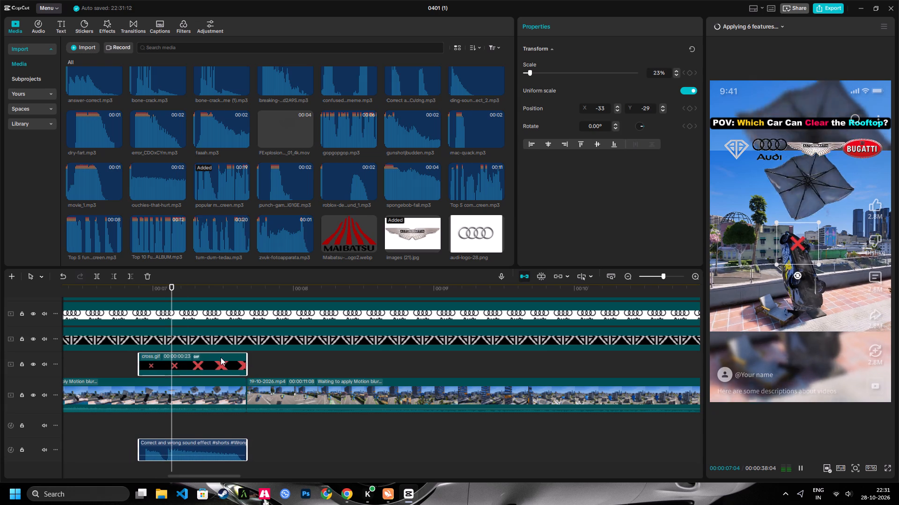
key("shift+z")
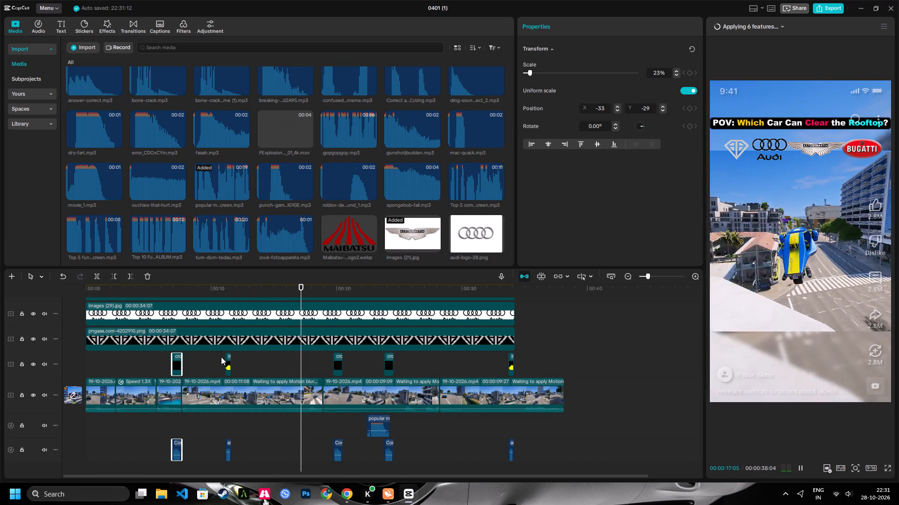
key("space")
key("space")
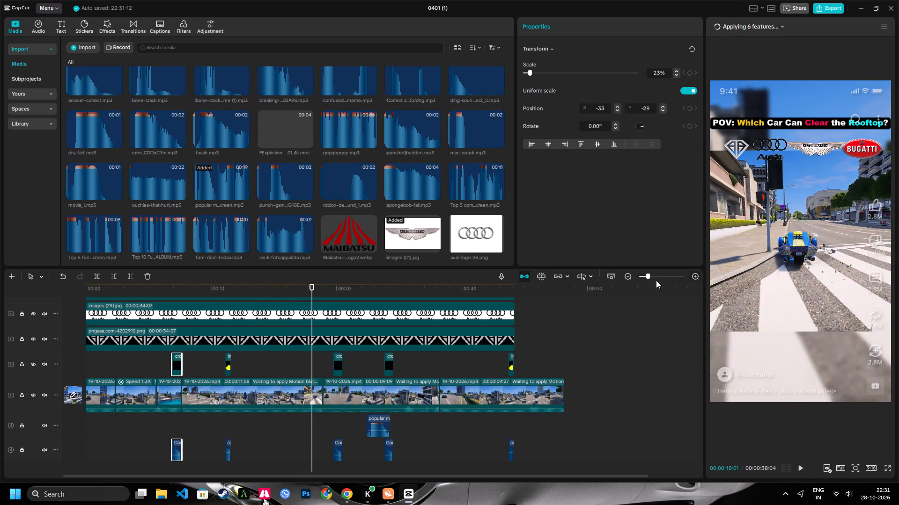
key("space")
left_click_drag(648, 275, 653, 276)
key("space")
key("space")
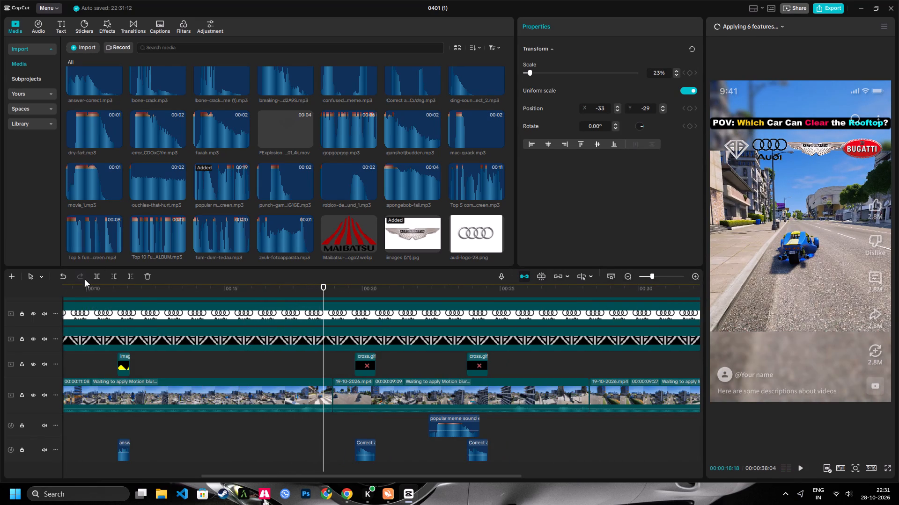
left_click(132, 278)
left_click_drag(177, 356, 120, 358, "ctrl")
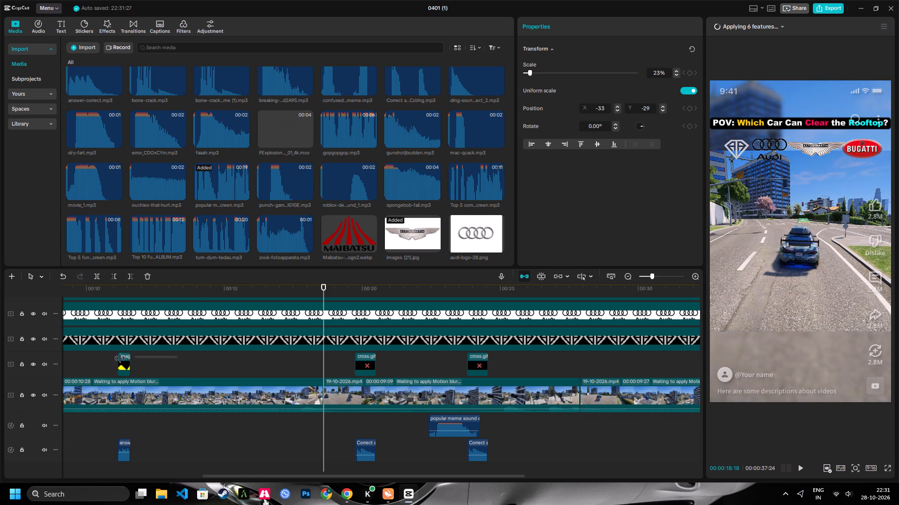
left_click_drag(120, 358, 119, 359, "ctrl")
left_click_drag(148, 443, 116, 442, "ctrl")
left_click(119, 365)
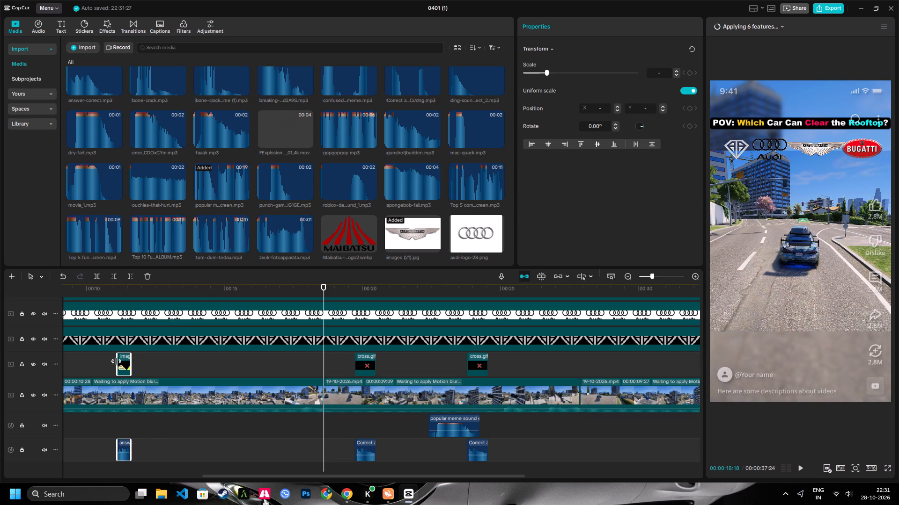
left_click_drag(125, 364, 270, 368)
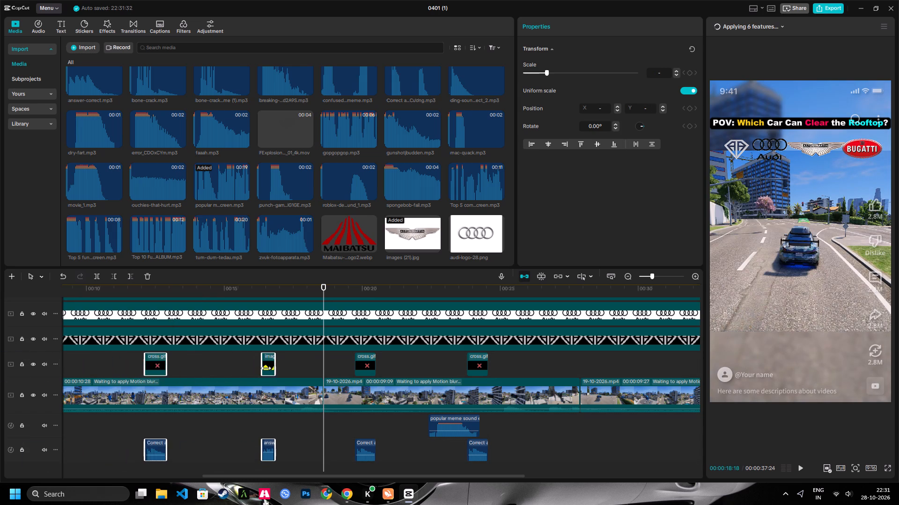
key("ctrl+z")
Move the first check mark image and its answer-correct sound to the end of the fourth clip, finishing at about 00:00:18:18.
left_click(167, 364)
triple_click(129, 362)
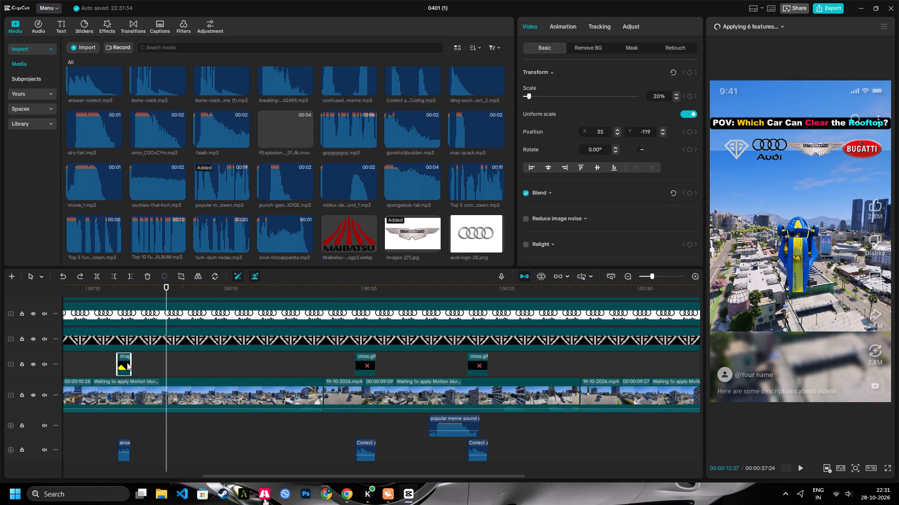
left_click(127, 362)
left_click(119, 445, "ctrl")
left_click(125, 365)
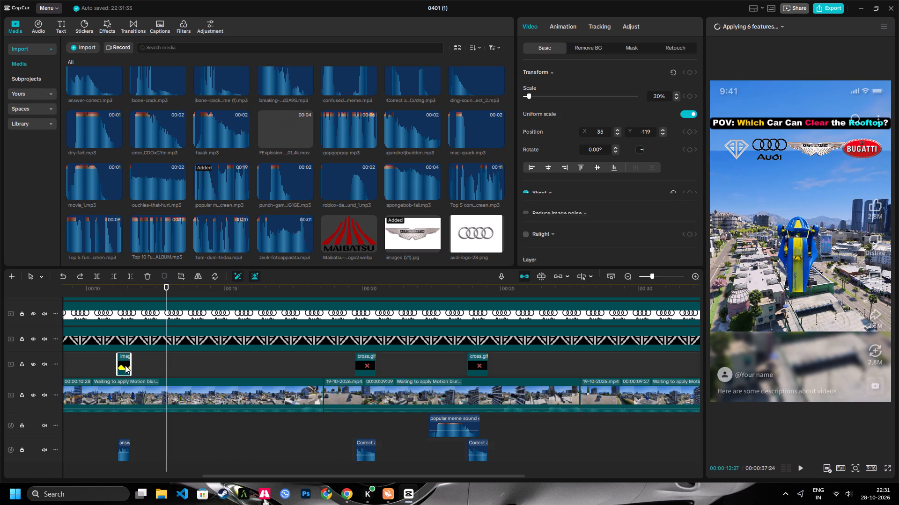
left_click(118, 451, "ctrl")
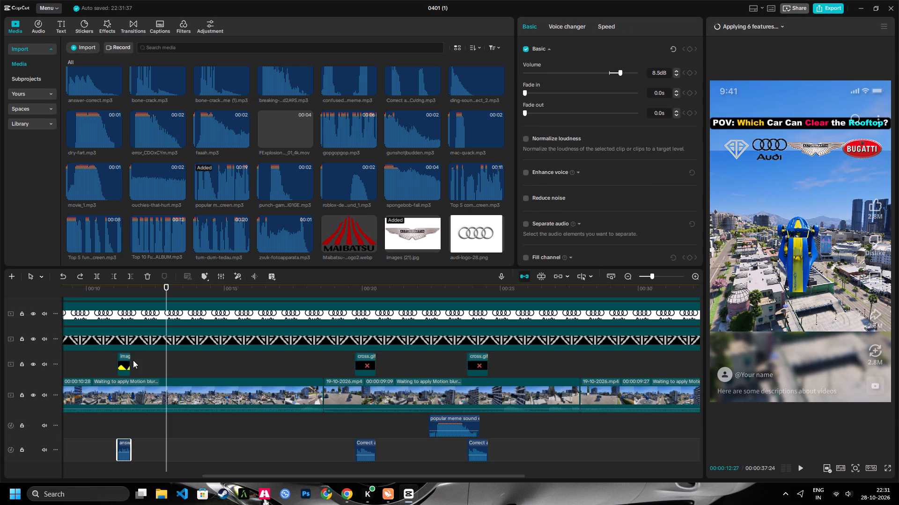
left_click(125, 363, "shift")
left_click(125, 448, "ctrl")
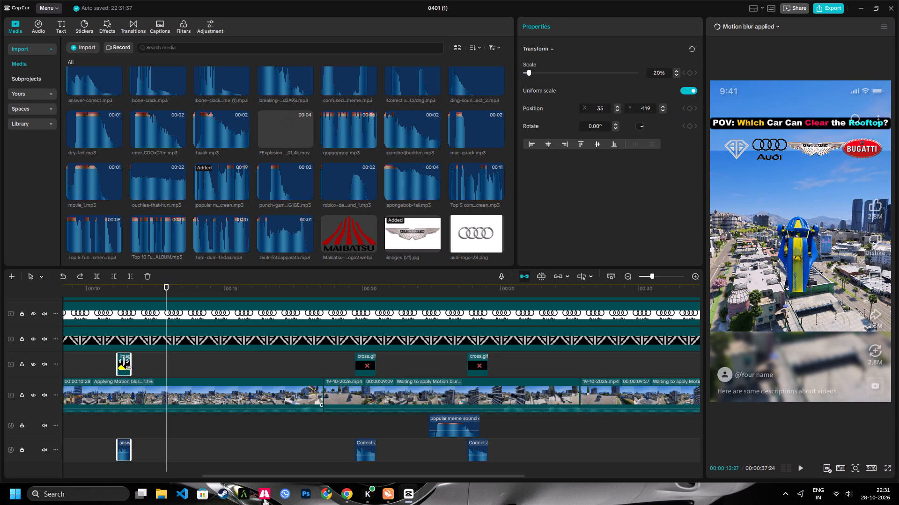
left_click_drag(123, 357, 316, 359)
key("space")
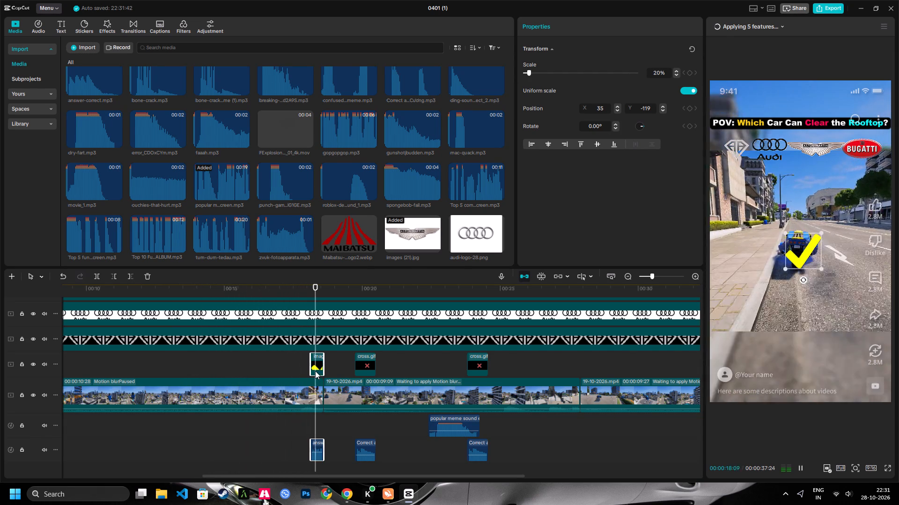
key("space")
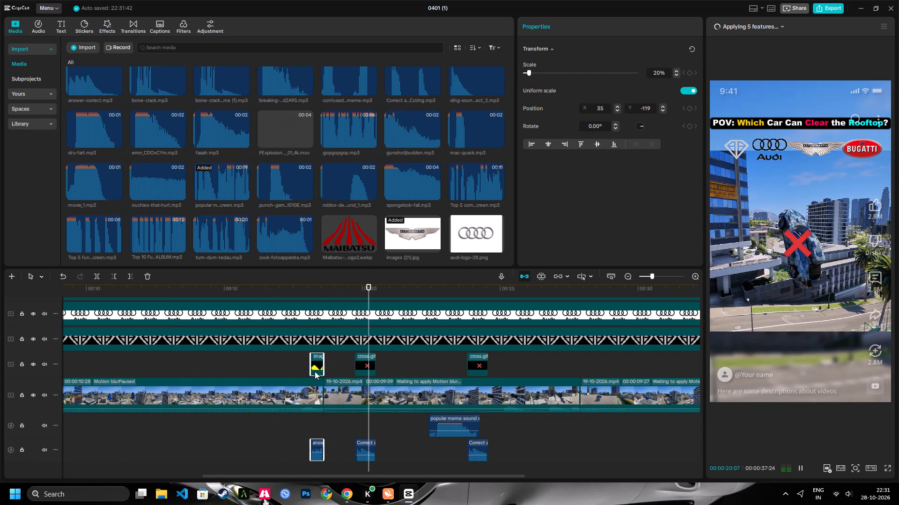
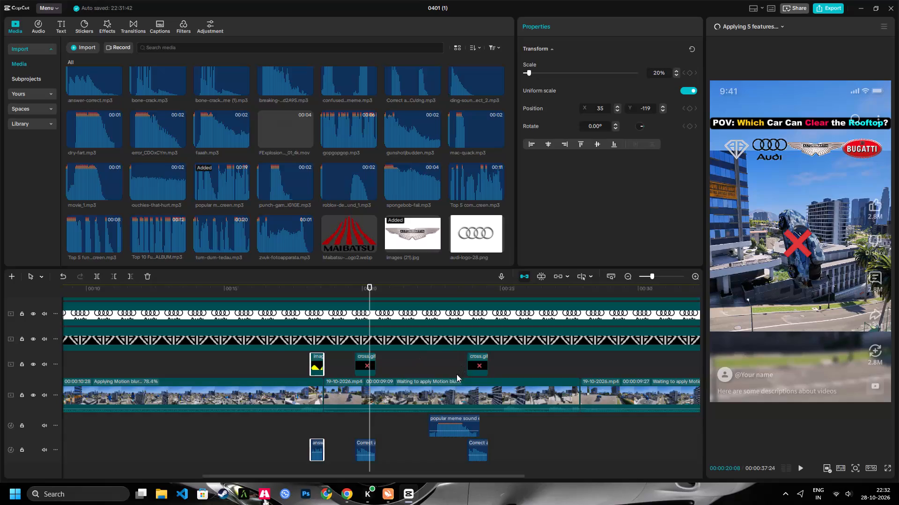
Delete the cross.gif near 00:00:20 together with the wrong-answer sound beneath it.
left_click(374, 363)
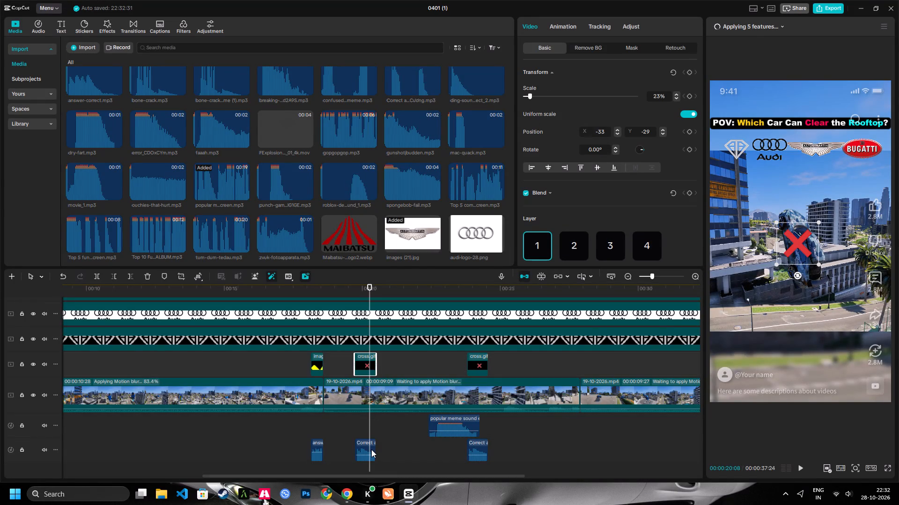
key("Delete")
scroll(371, 449, "up", 2)
scroll(375, 450, "down", 2)
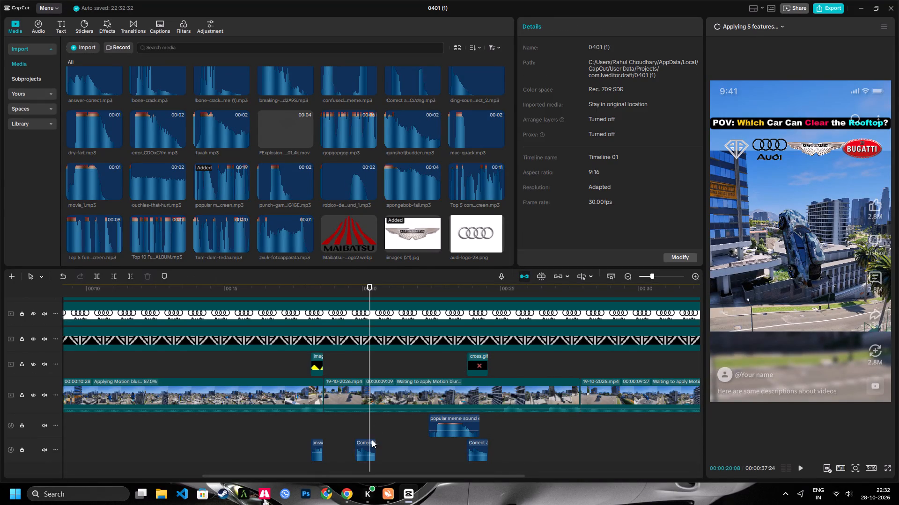
scroll(358, 446, "up", 3)
scroll(367, 454, "down", 2)
left_click(363, 462)
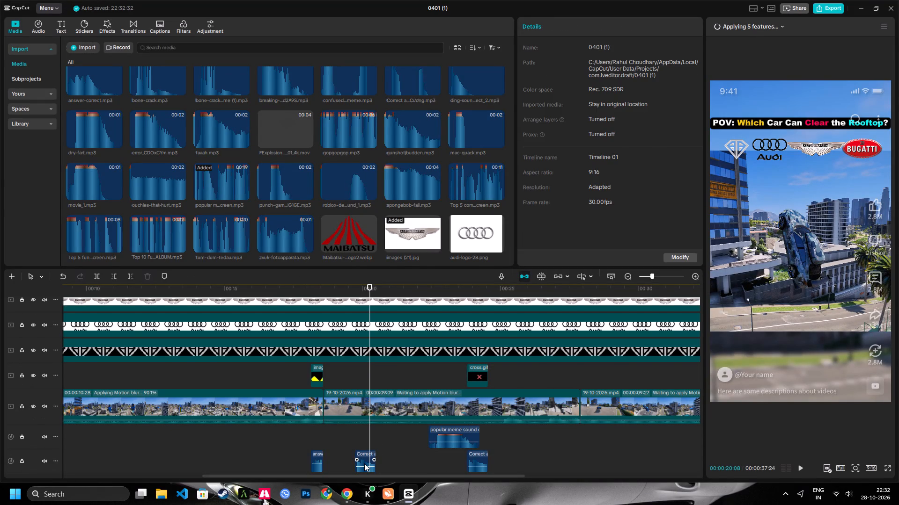
key("Delete")
scroll(741, 393, "down", 2)
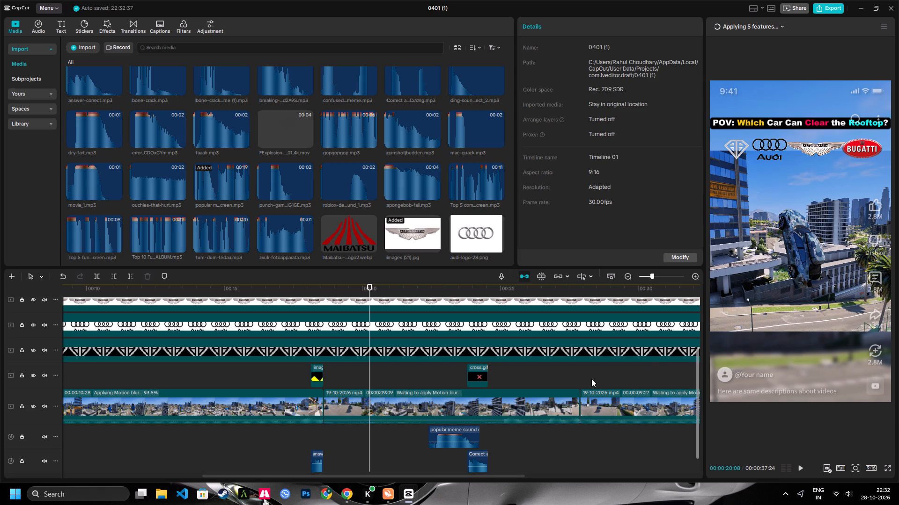
Move the remaining cross.gif and its wrong-answer sound from near 00:00:24 to finish with the fifth clip, at about 00:00:27:27.
left_click(479, 377, "shift")
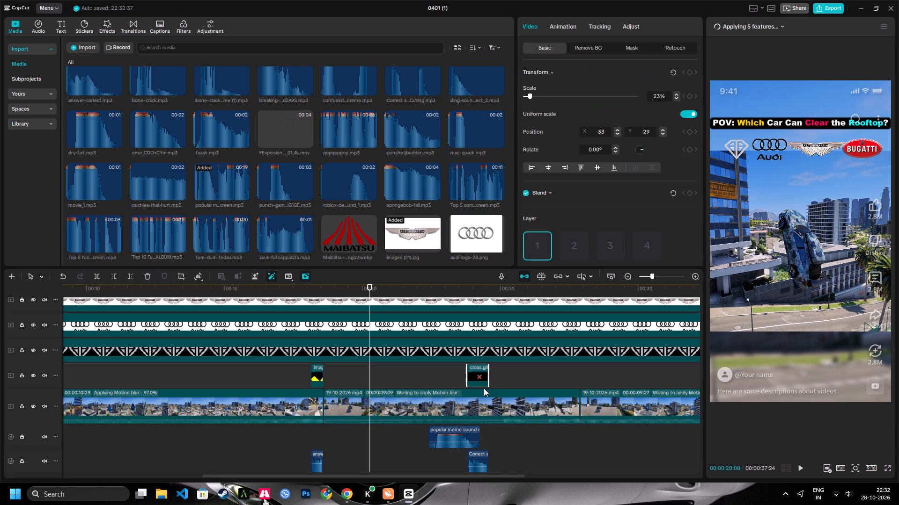
left_click(481, 467, "ctrl")
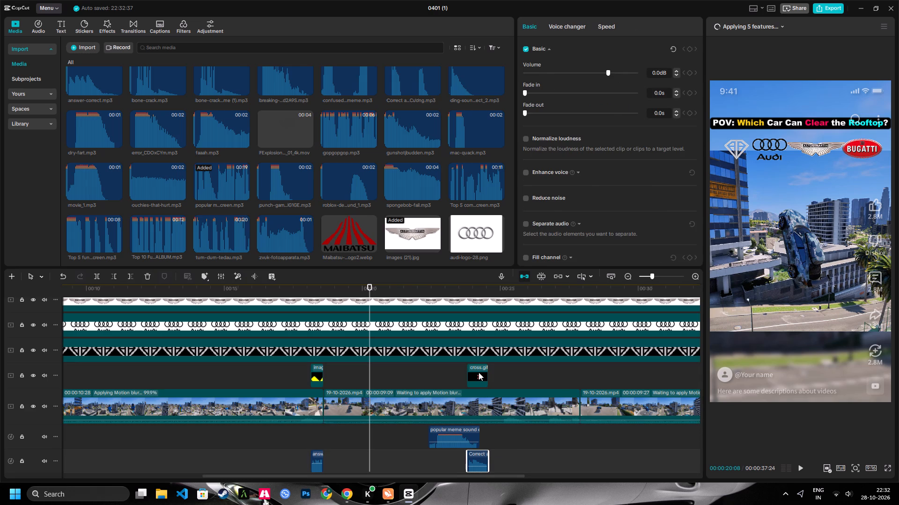
left_click(479, 372, "ctrl")
left_click_drag(476, 375, 568, 373)
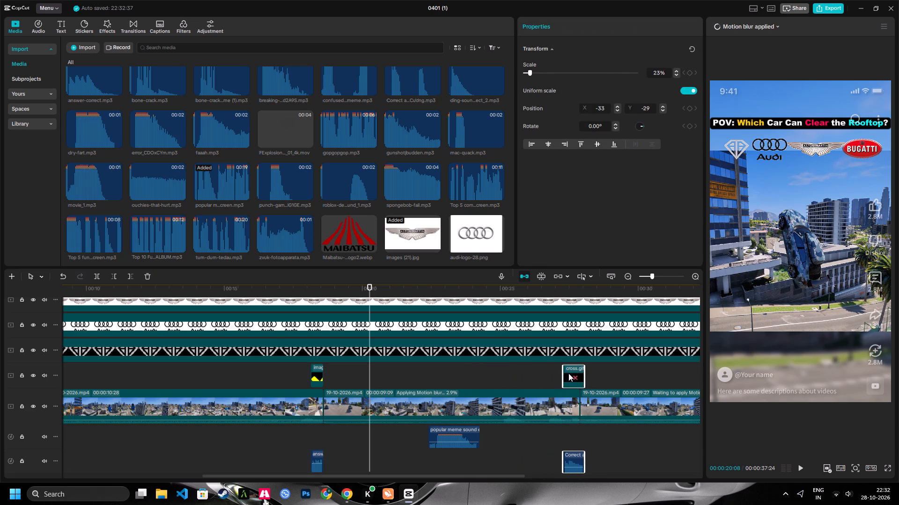
left_click_drag(568, 373, 567, 372)
Play through the fifth clip from 00:00:20:08 to check the jump, the landing and the cross mark's timing.
key("space")
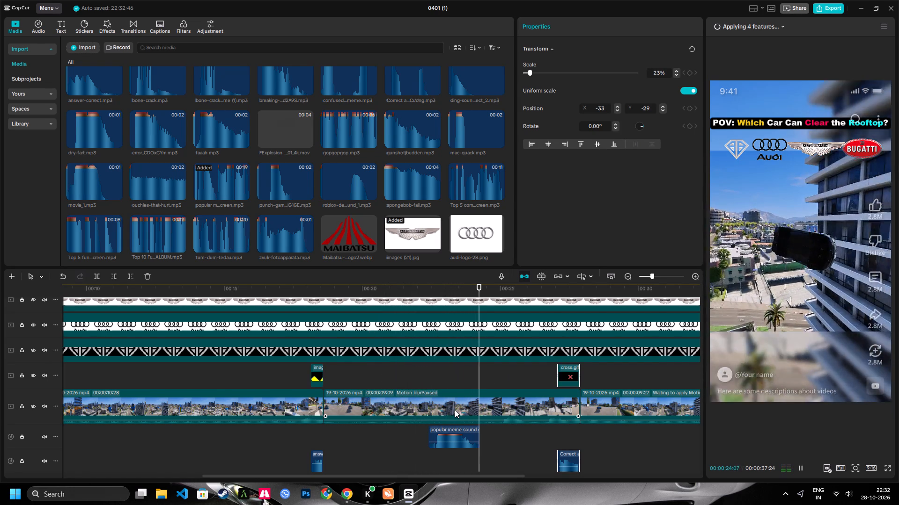
key("space")
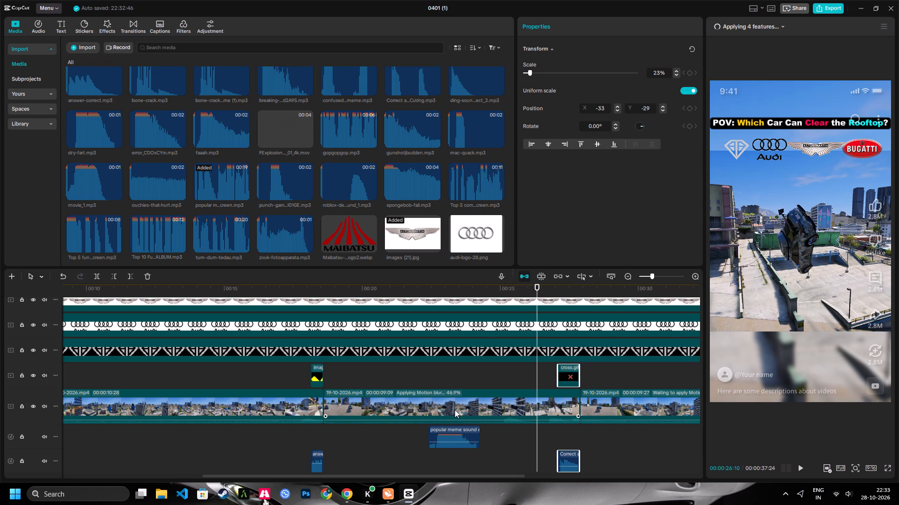
key("space")
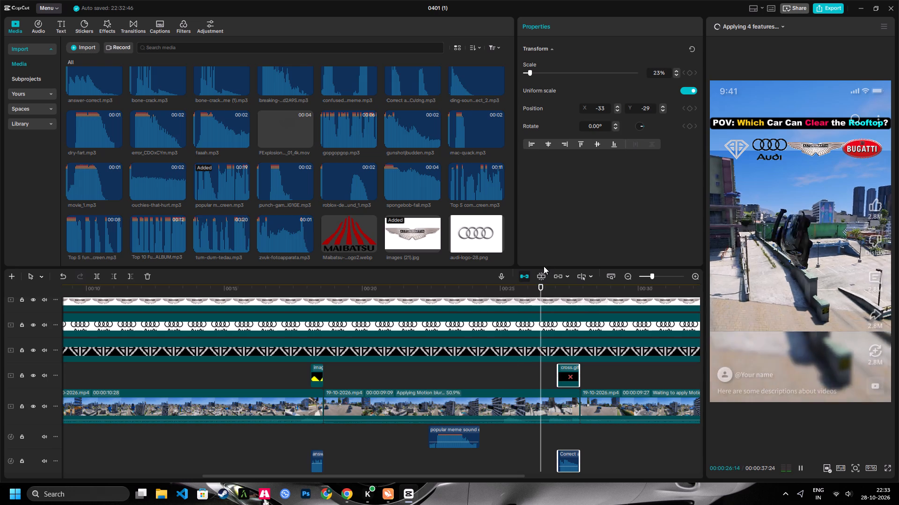
key("space")
key("space")
key("space")
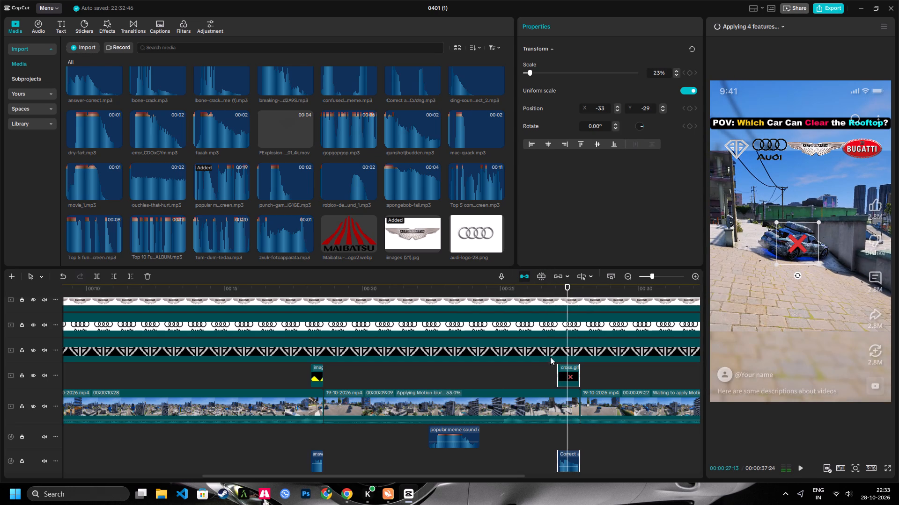
key("space")
key("space")
Play from the start of the popular meme sound, and review the last clip's jump up to about 00:00:37:01.
left_click(456, 439)
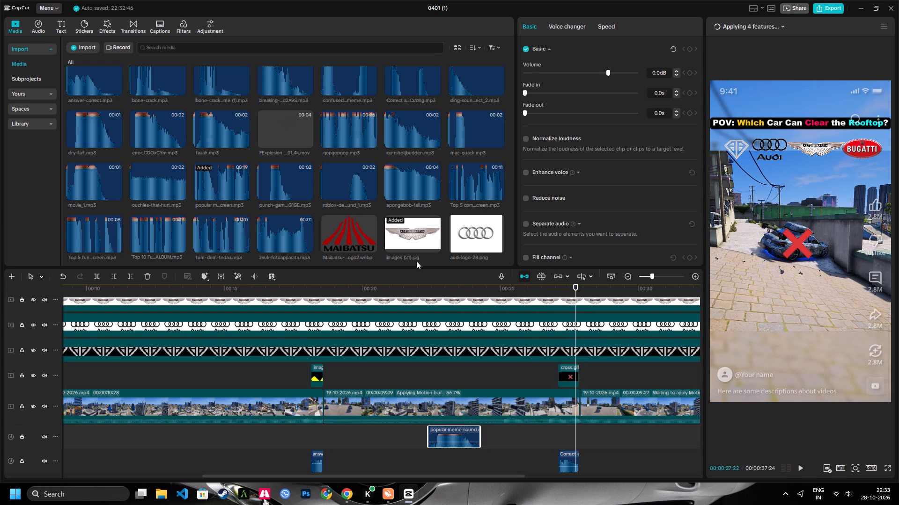
left_click_drag(429, 289, 430, 294)
key("space")
key("shift+z")
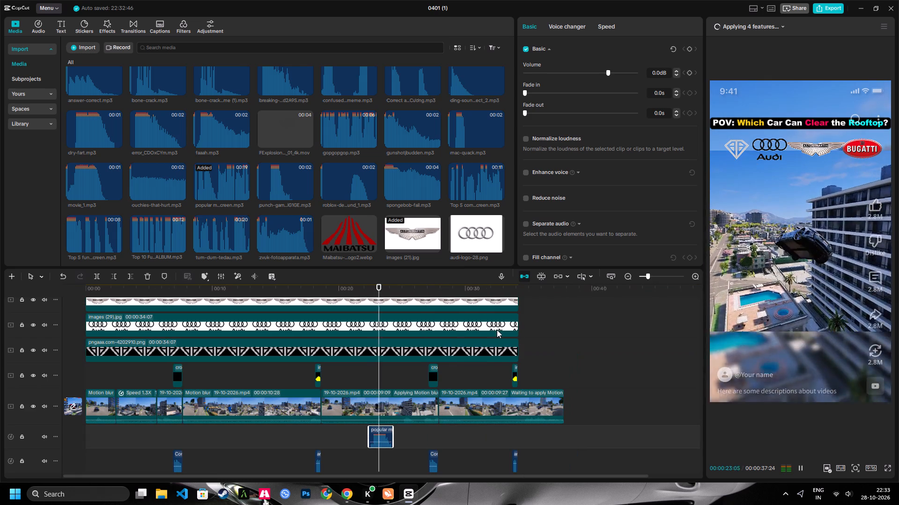
left_click(448, 285)
key("space")
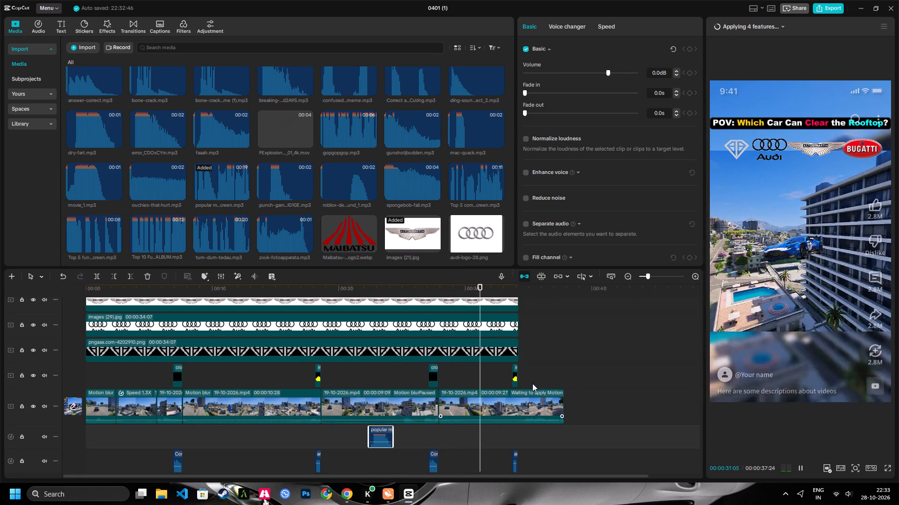
left_click(654, 279)
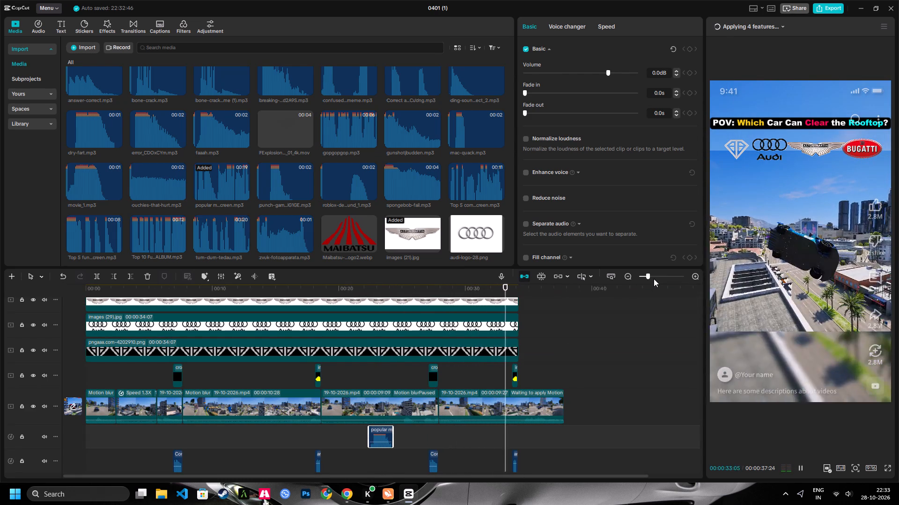
left_click(652, 279)
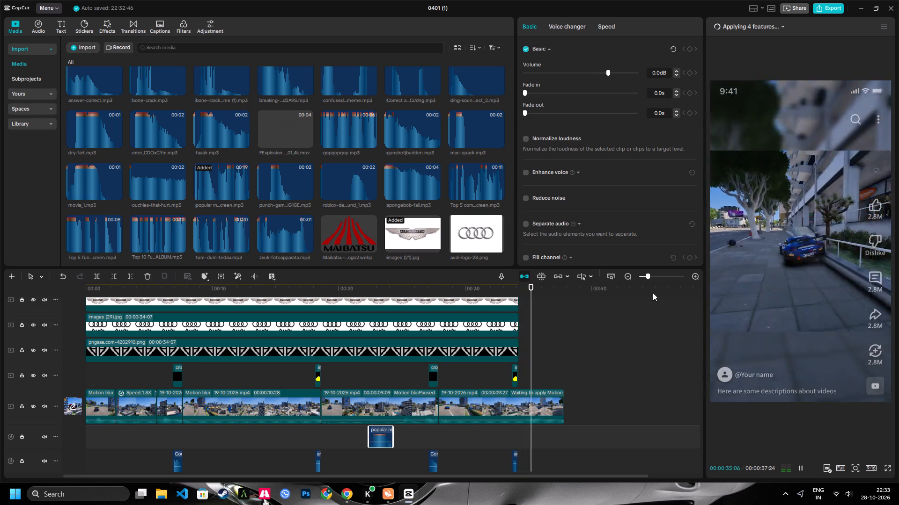
key("space")
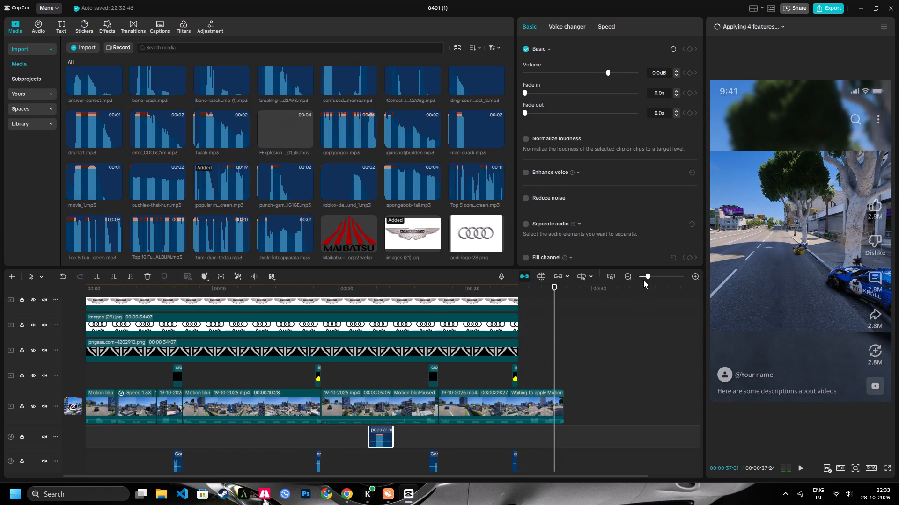
Paste the copied cross.gif and wrong-answer sound near 00:00:37:04, placing them just before the end of the last clip.
double_click(649, 272)
scroll(567, 314, "down", 3)
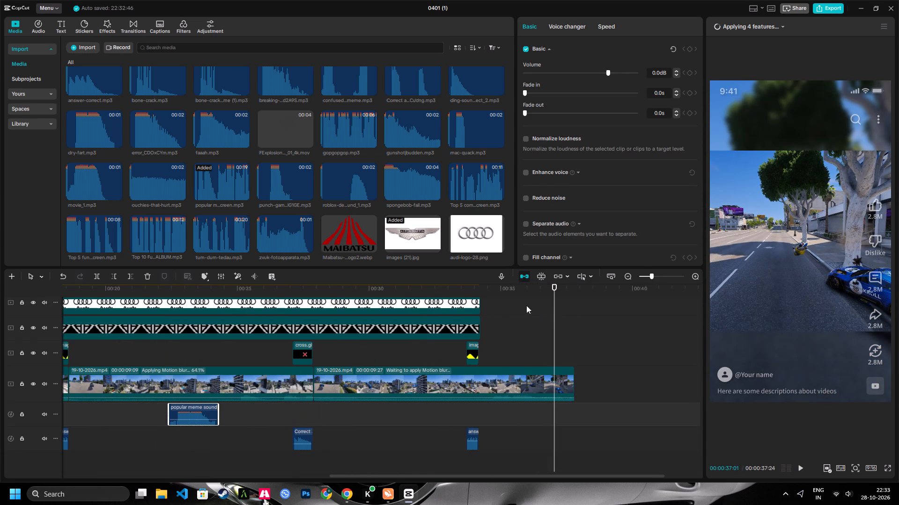
left_click_drag(475, 281, 486, 288)
left_click_drag(479, 287, 504, 294)
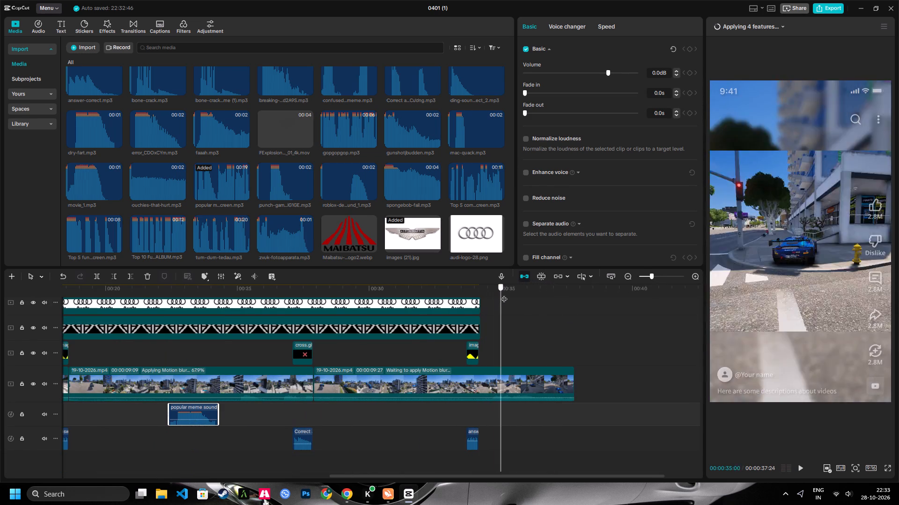
left_click_drag(504, 294, 557, 299)
key("ctrl+v")
left_click_drag(572, 358, 566, 358)
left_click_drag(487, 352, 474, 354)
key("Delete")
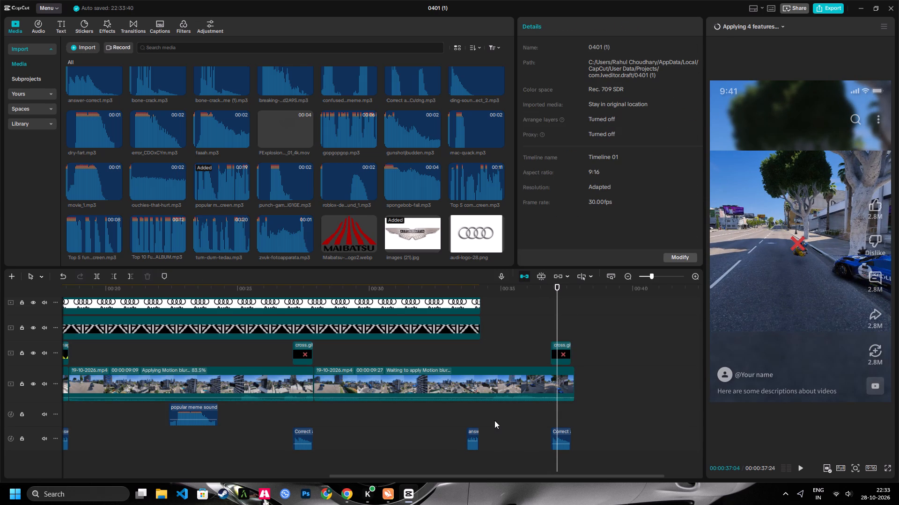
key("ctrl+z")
Cut the check mark image and its answer-correct sound near 00:00:34 out of the last clip.
left_click_drag(486, 440, 467, 440)
left_click_drag(483, 351, 473, 354, "ctrl")
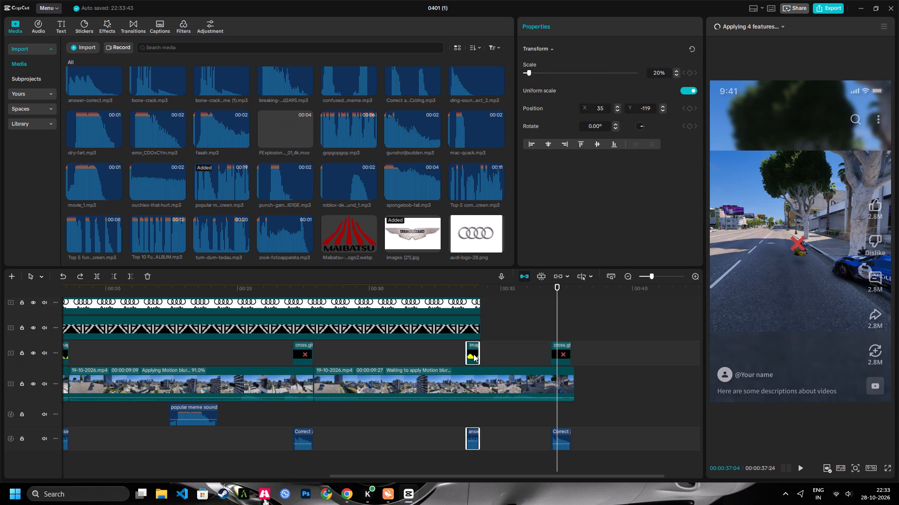
key("ctrl+c")
key("ctrl+x")
Play the timeline from 00:00:06:24 to about 00:00:23:11 to review the marks, sounds and jumps.
key("shift+z")
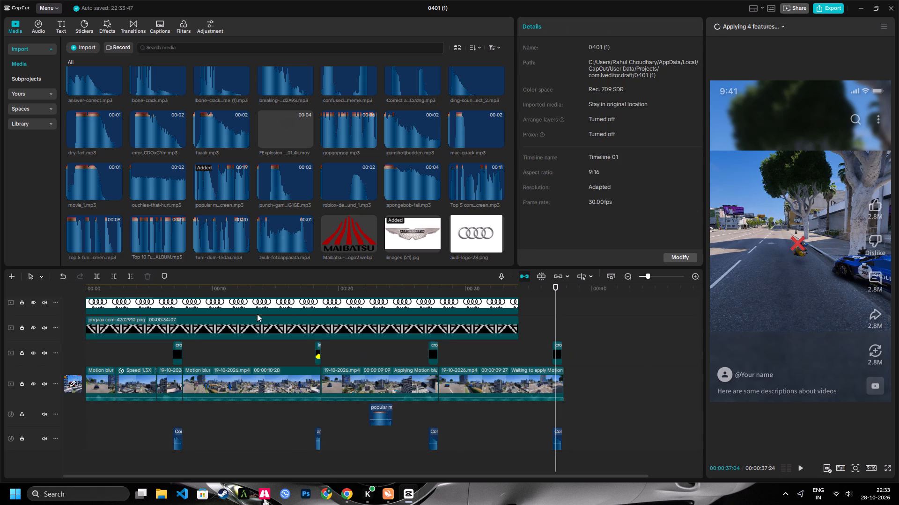
left_click_drag(202, 289, 172, 306)
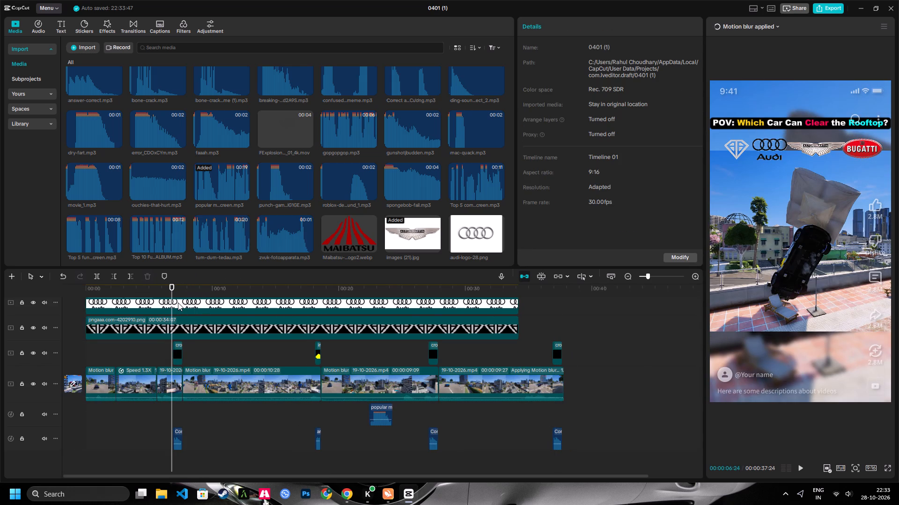
key("space")
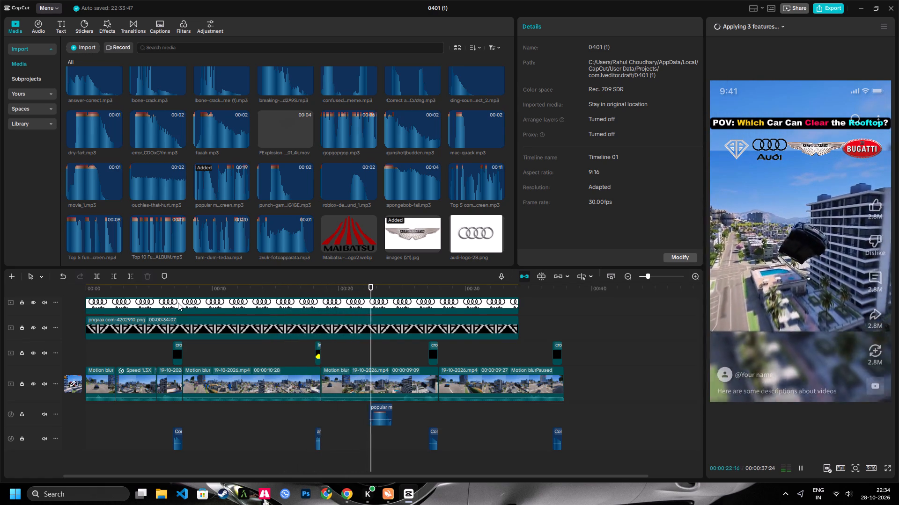
key("space")
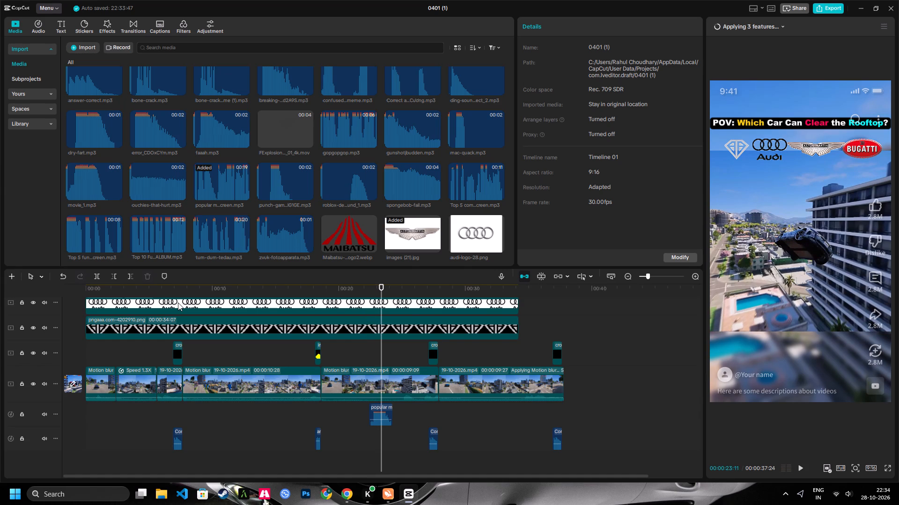
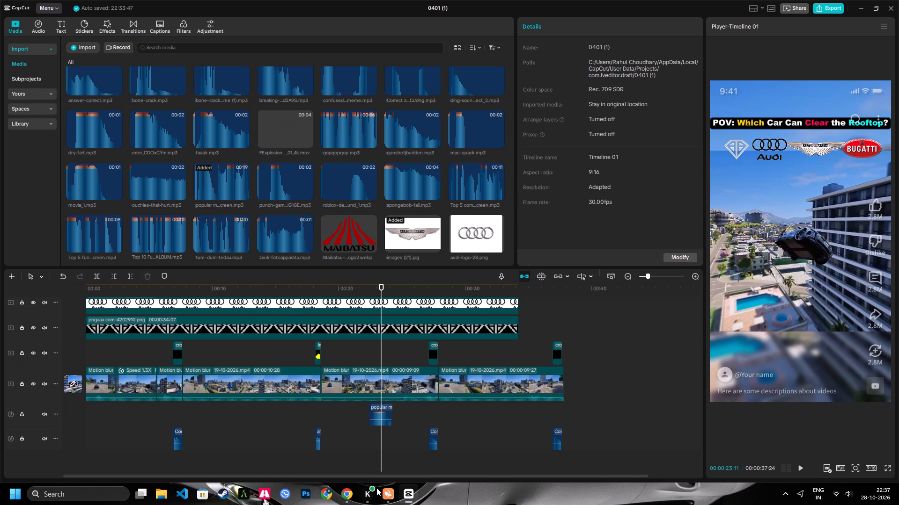
Switch to Chrome, pause the YouTube music video at 0:34, and return to CapCut.
left_click(356, 491)
left_click(370, 274)
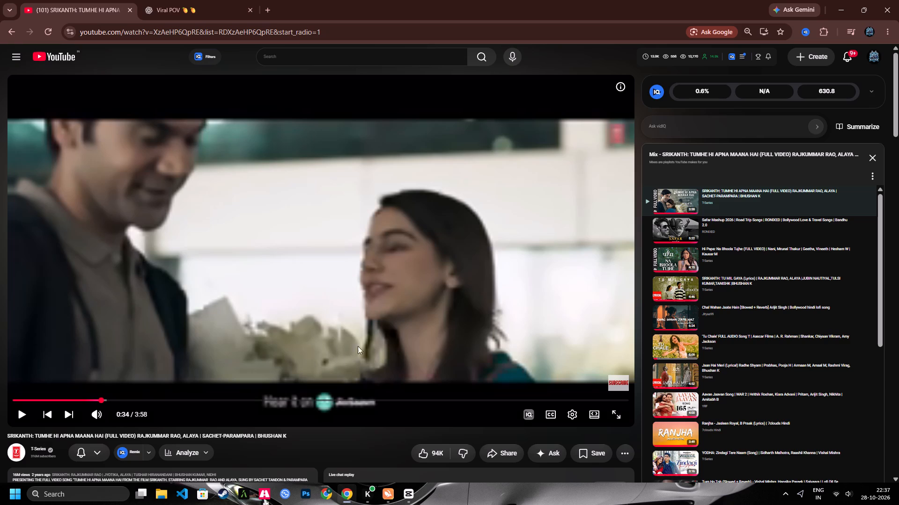
left_click(414, 495)
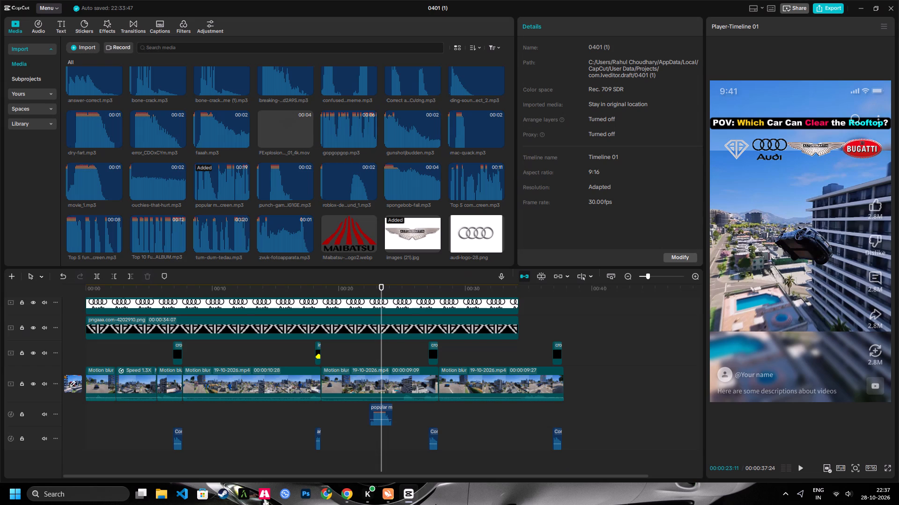
Play the timeline from 00:00:23:11 to about 00:00:24:11 to check where the popular meme sound ends.
key("space")
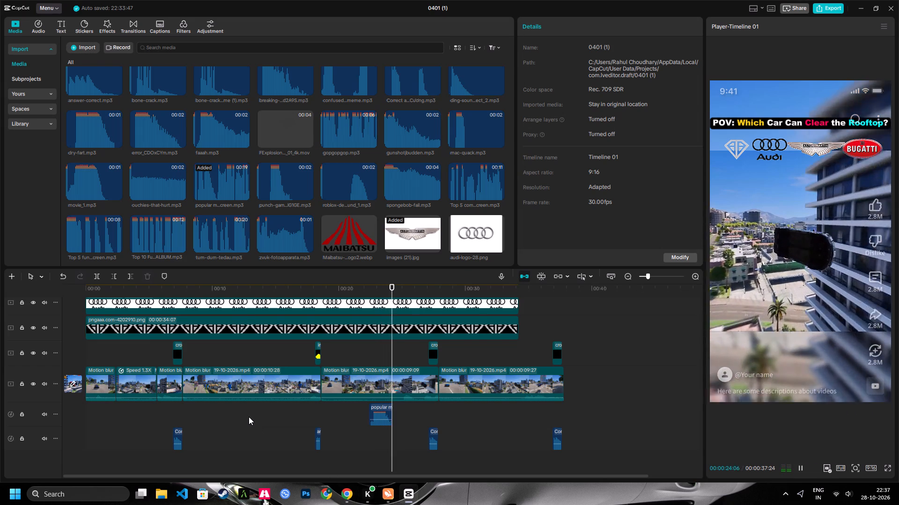
key("space")
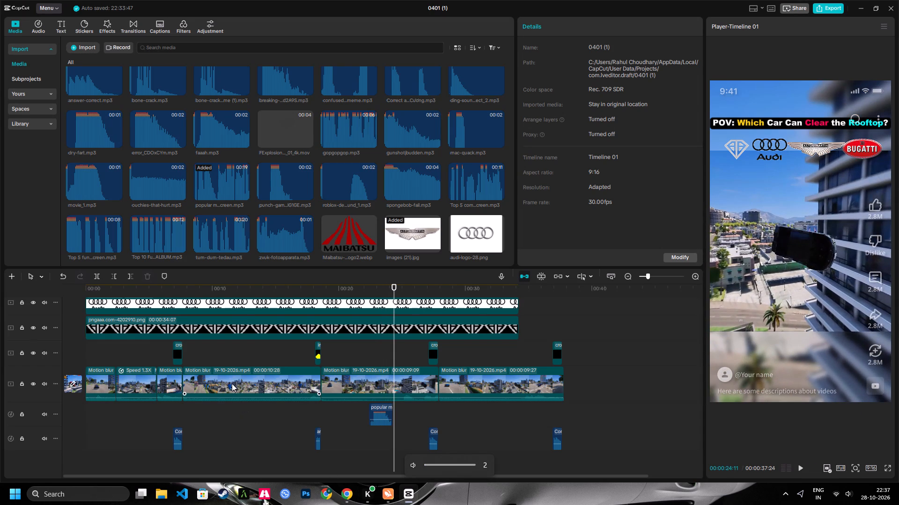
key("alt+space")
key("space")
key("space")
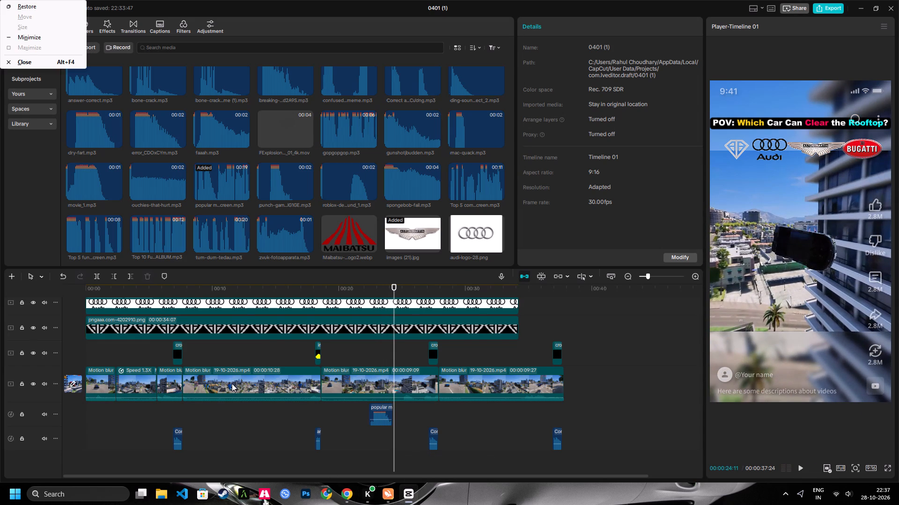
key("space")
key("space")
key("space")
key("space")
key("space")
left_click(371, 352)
Play the rest of the timeline through to the end at 00:00:37:24 to review the remaining jumps, marks and sounds.
key("space")
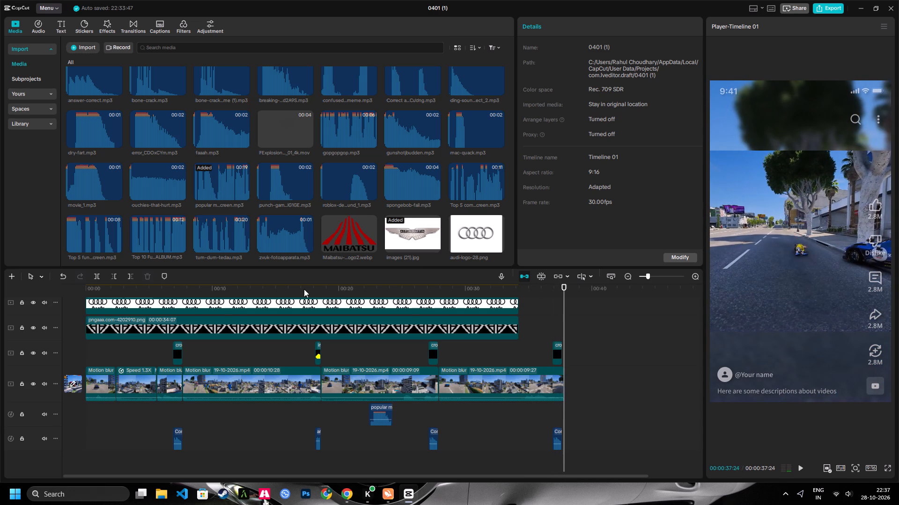
Delete the four car brand logo overlays from the timeline: Audi, the black-and-white pngaaa.com logo, Aston Martin and Bugatti.
scroll(470, 317, "up", 2)
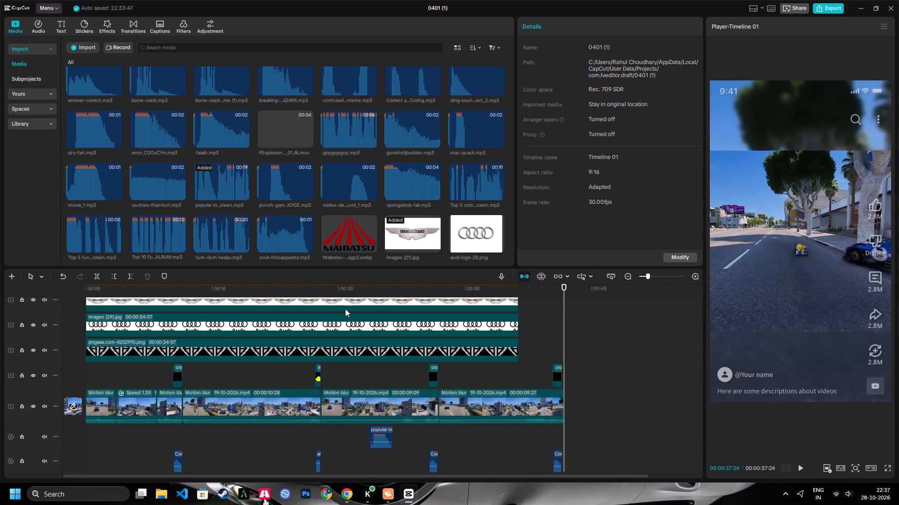
left_click(455, 328)
key("Delete")
left_click(438, 327)
key("Delete")
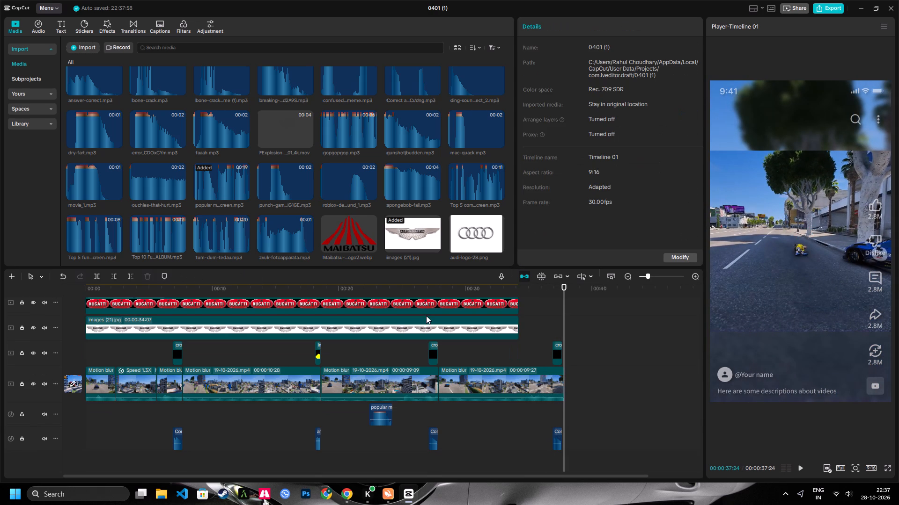
left_click(426, 316)
key("Delete")
left_click(439, 321)
key("Delete")
left_click(437, 315)
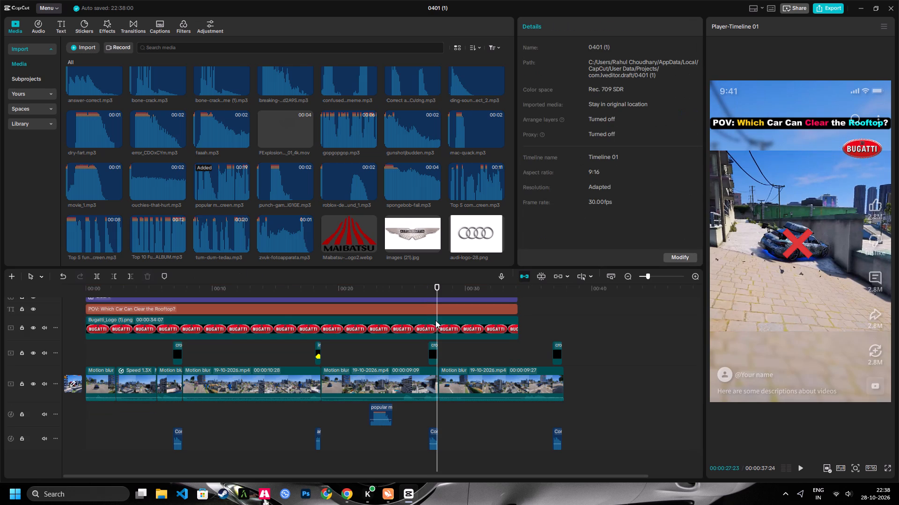
left_click(435, 320)
key("Delete")
Play the timeline from the beginning to about 00:00:02:15 to review the opening jump without the logos.
left_click_drag(332, 292, 0, 330)
key("shift+z")
key("shift+z")
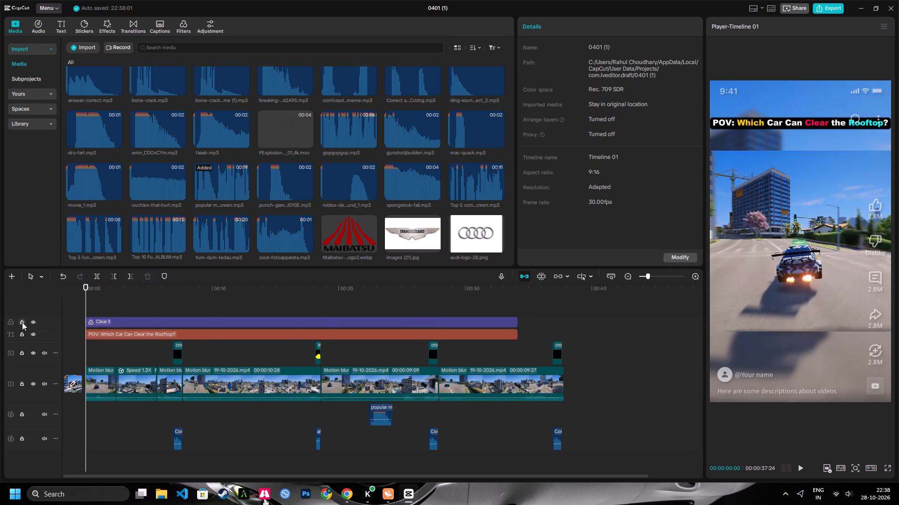
key("space")
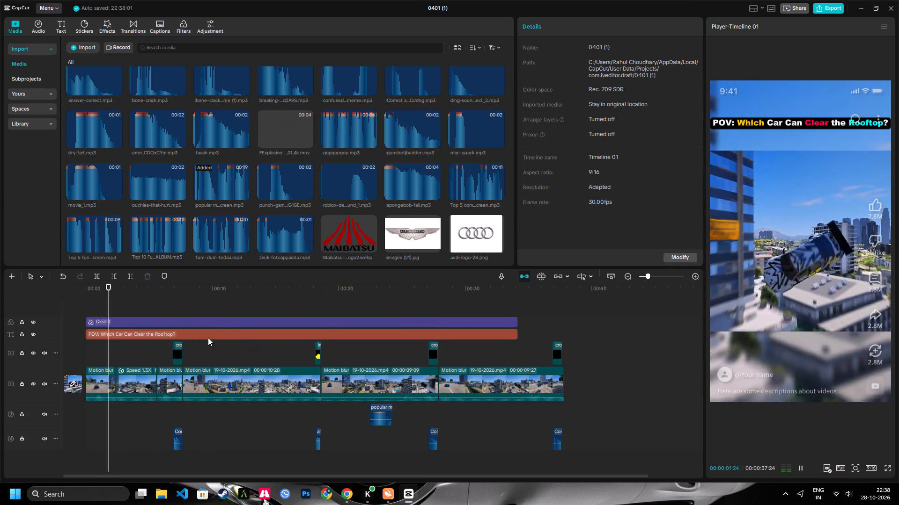
key("space")
Extend the Clear effect and the "POV: Which Car Can Clear the Rooftop?" title together to about 00:00:40:29, past the last clip.
left_click_drag(523, 333, 494, 311)
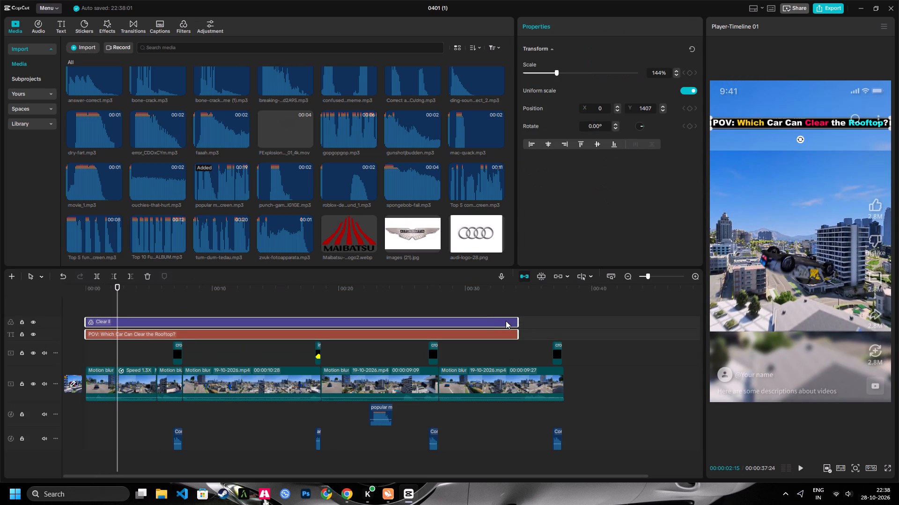
left_click_drag(515, 324, 470, 322)
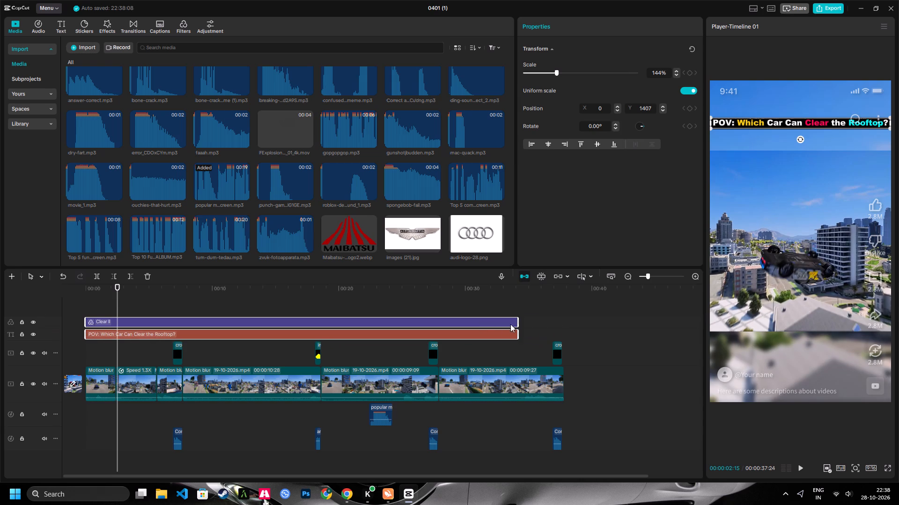
left_click(521, 322)
left_click_drag(530, 332, 510, 320)
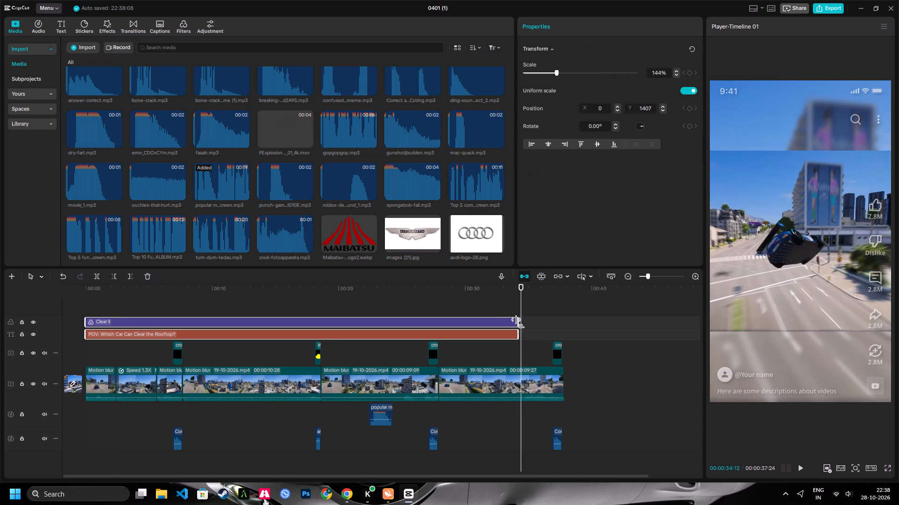
left_click_drag(519, 323, 603, 326)
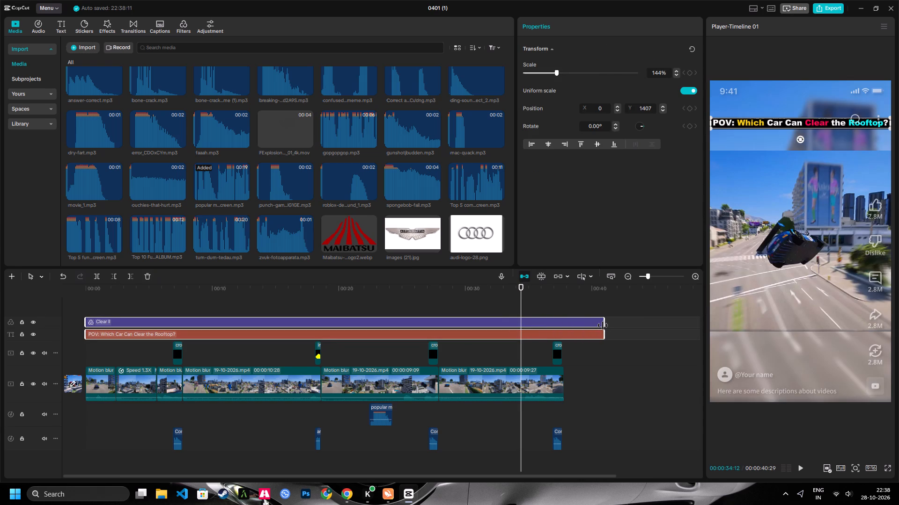
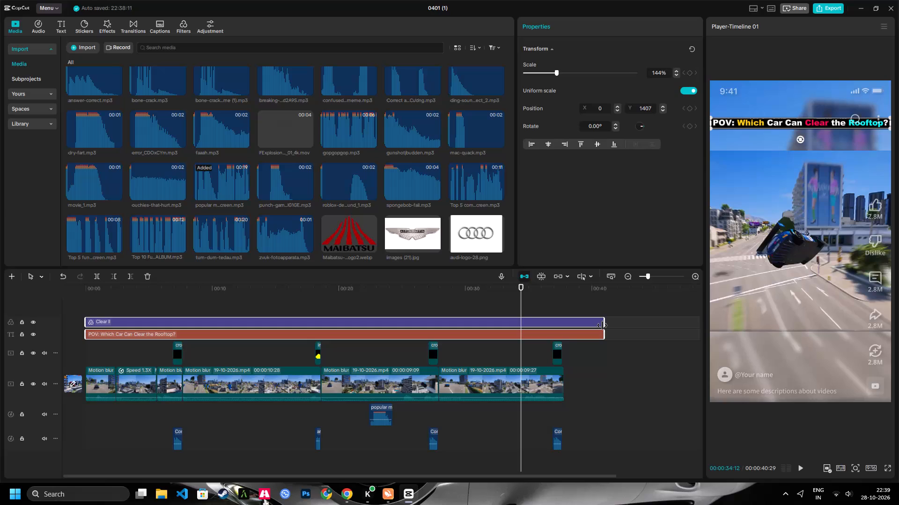
Leave the CapCut editor and show the Windows desktop with all open windows minimised.
key("super+d")
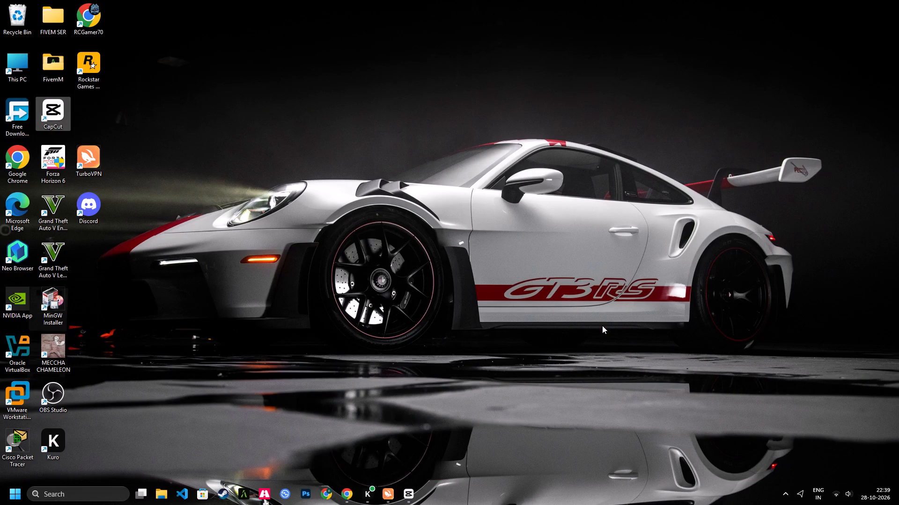